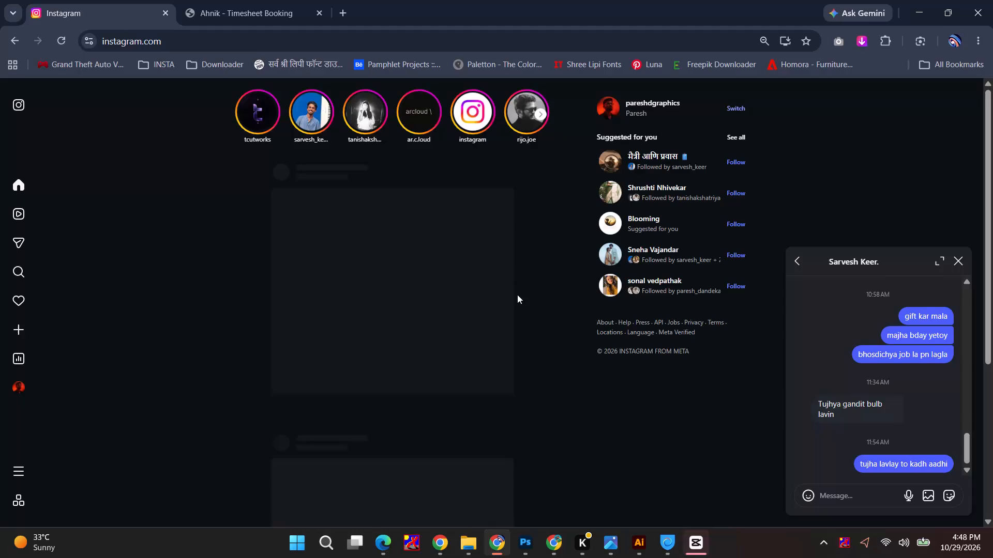
Close the open Instagram chat, switch to CapCut and open a new video project.
click(964, 260)
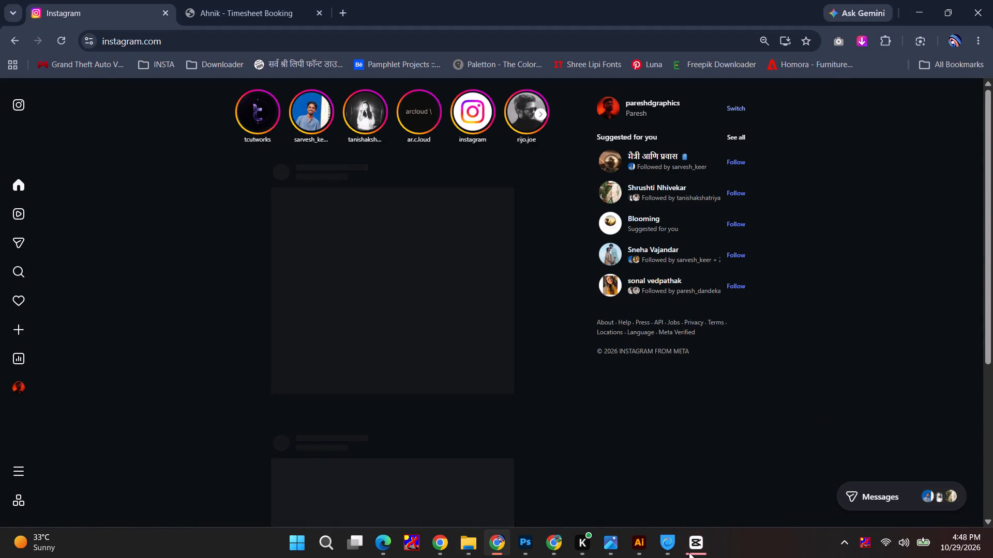
click(687, 553)
click(489, 105)
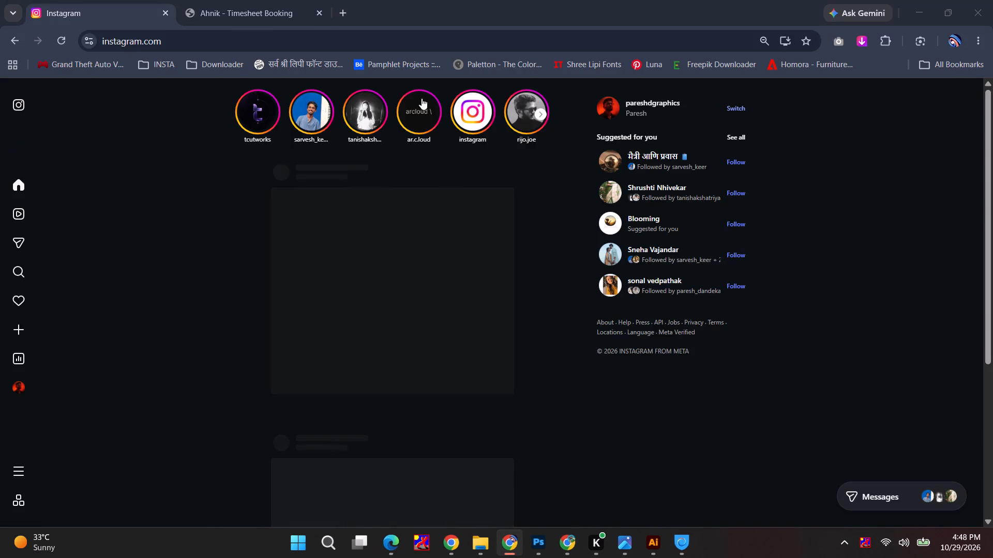
Switch to the 2026 Social Media spreadsheet and mark the Royal Pharma post in row 31 as done in Design Status.
key(alt+Tab)
key(alt+Tab)
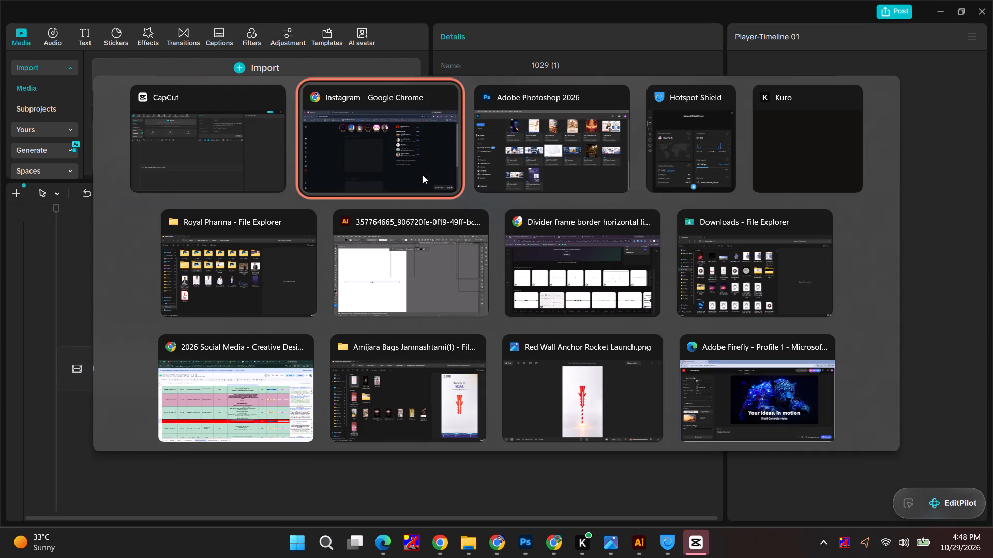
alt+click(237, 408)
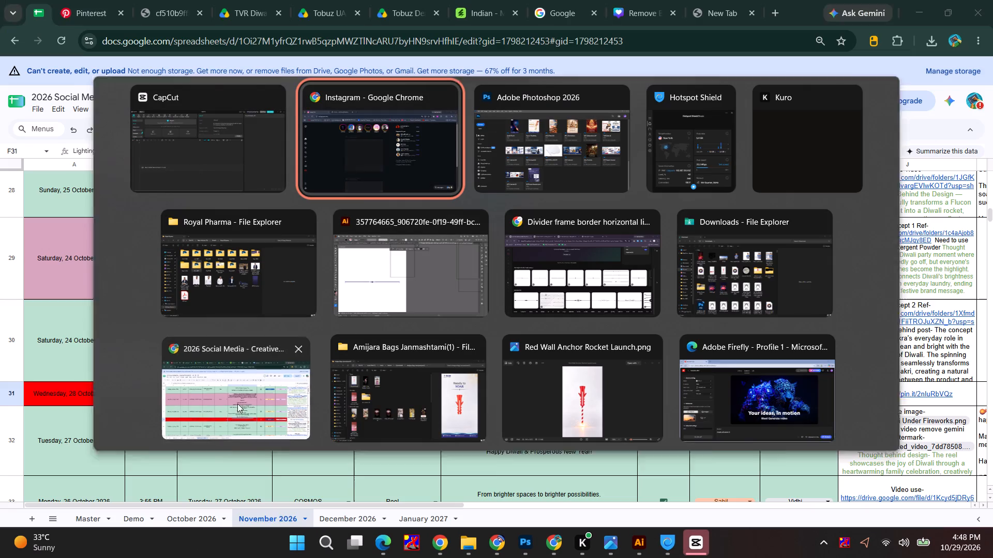
click(667, 394)
Look back through the November 2026 sheet to the FQI story in row 6 and check its Canva link.
scroll(665, 382, up, 4)
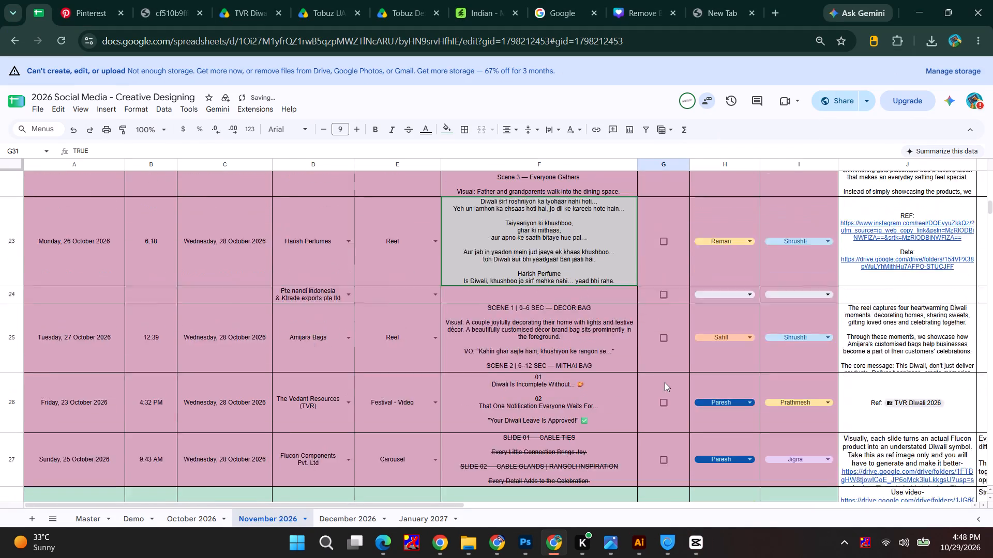
scroll(665, 382, up, 2)
scroll(637, 425, up, 1)
click(609, 461)
scroll(610, 429, up, 6)
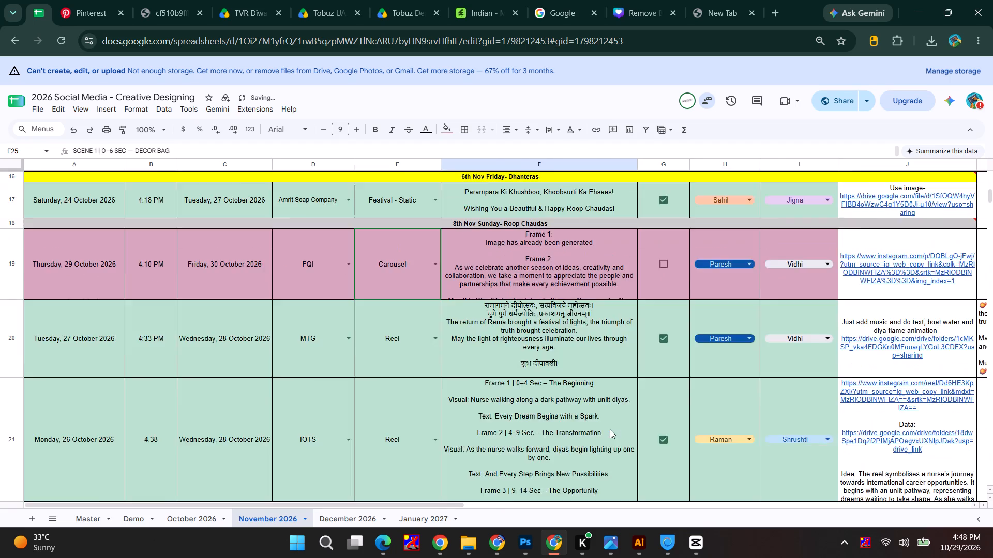
scroll(610, 429, up, 20)
click(584, 399)
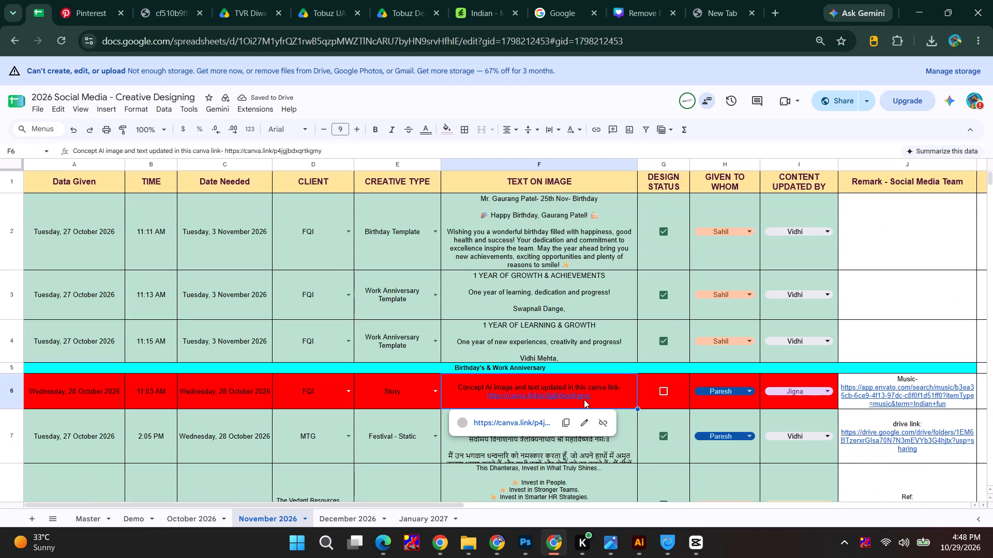
Examine the November 2026 sheet's Diwali rows for unfinished designs assigned to Paresh, including rows 26 and 27.
scroll(558, 393, down, 10)
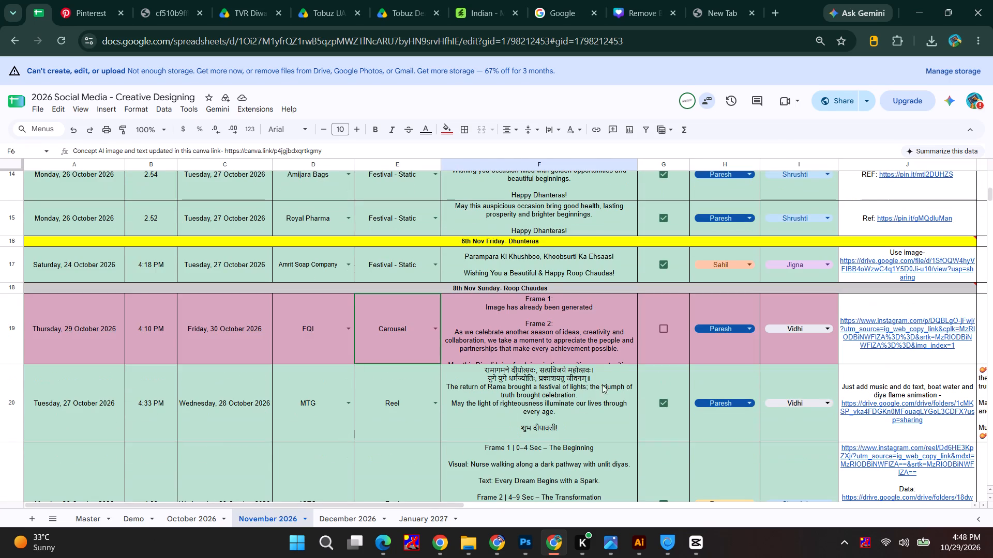
scroll(598, 355, down, 8)
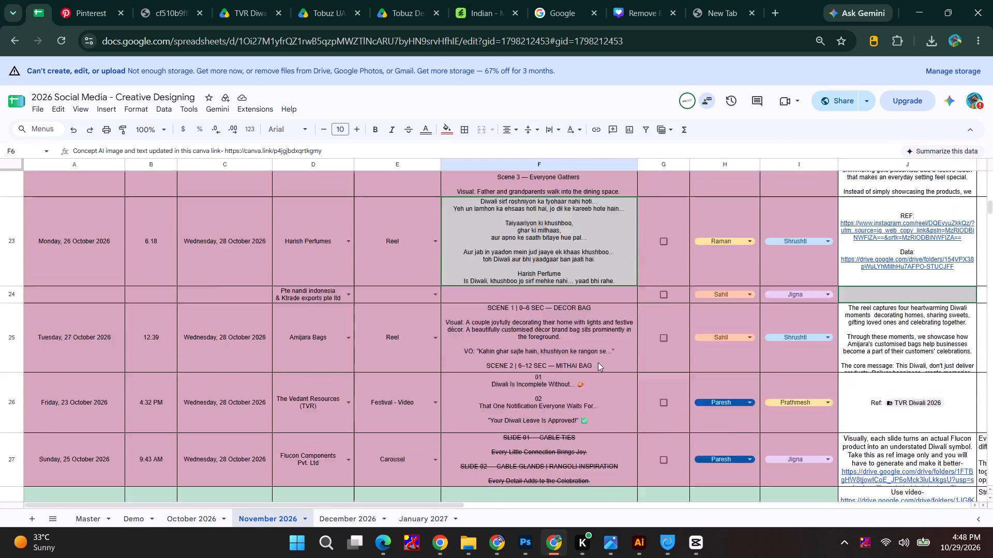
scroll(598, 362, down, 3)
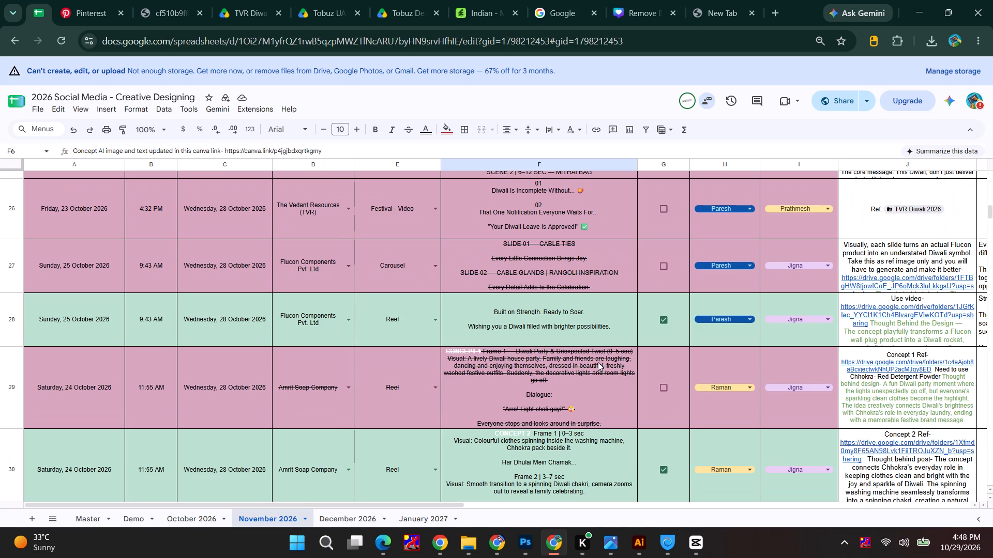
scroll(597, 354, up, 1)
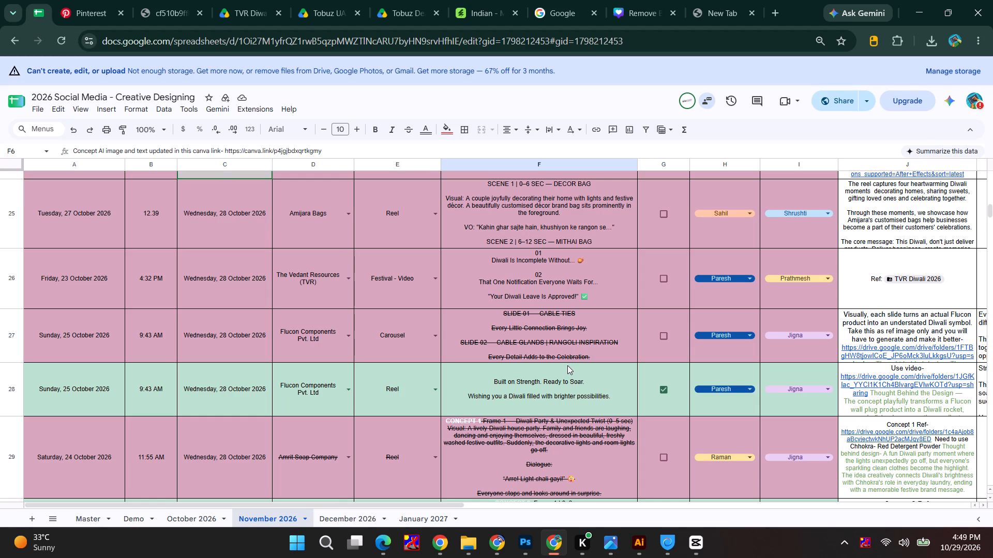
click(531, 321)
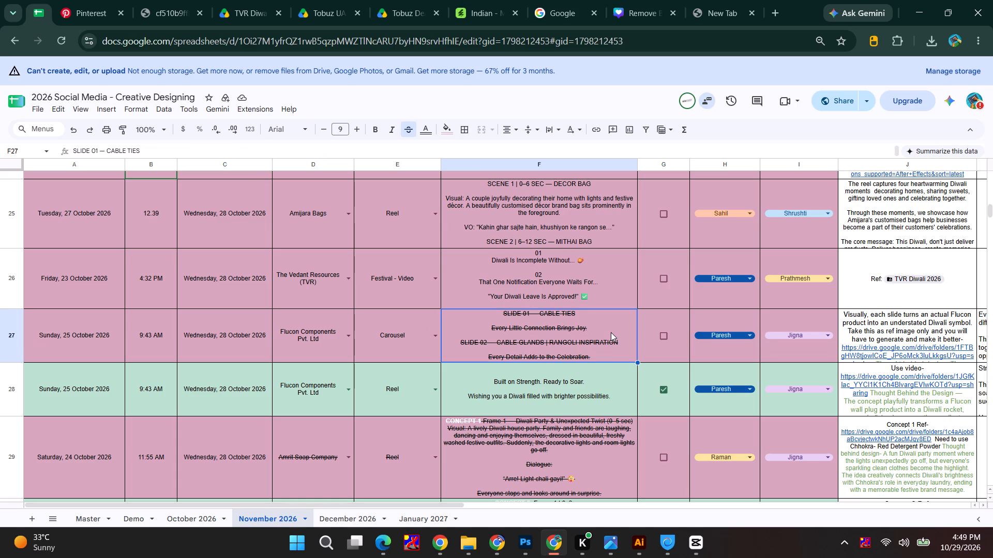
click(565, 278)
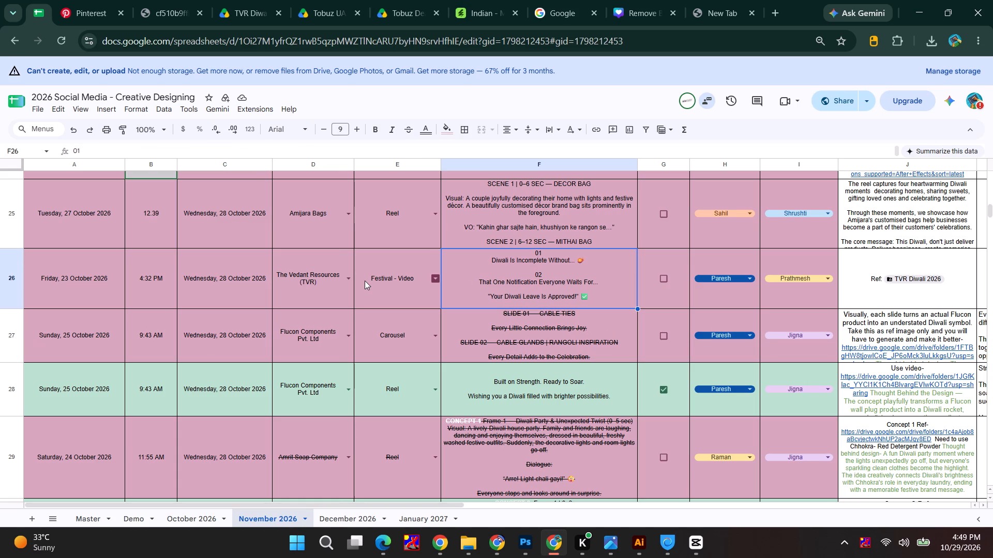
scroll(514, 277, up, 2)
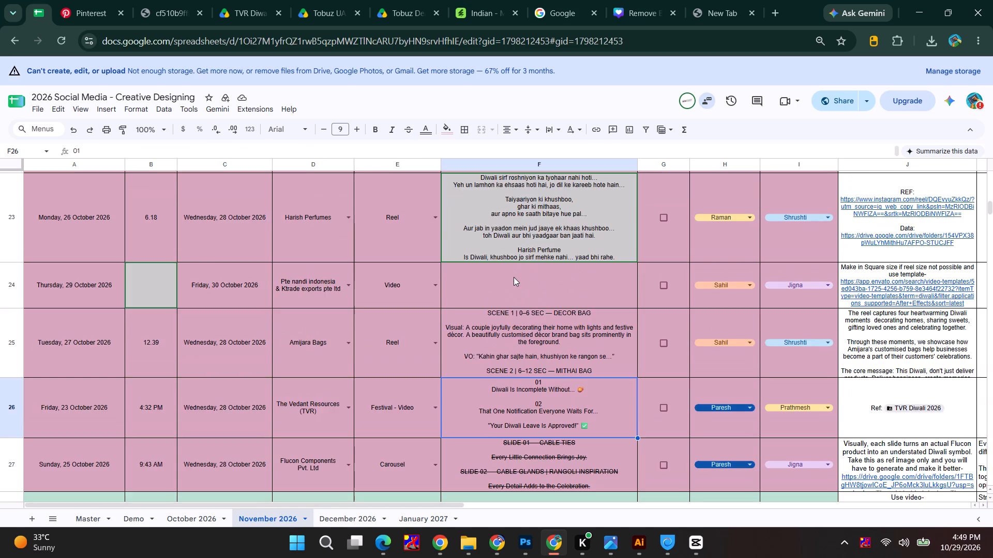
scroll(514, 277, up, 2)
scroll(514, 277, down, 3)
scroll(514, 277, up, 6)
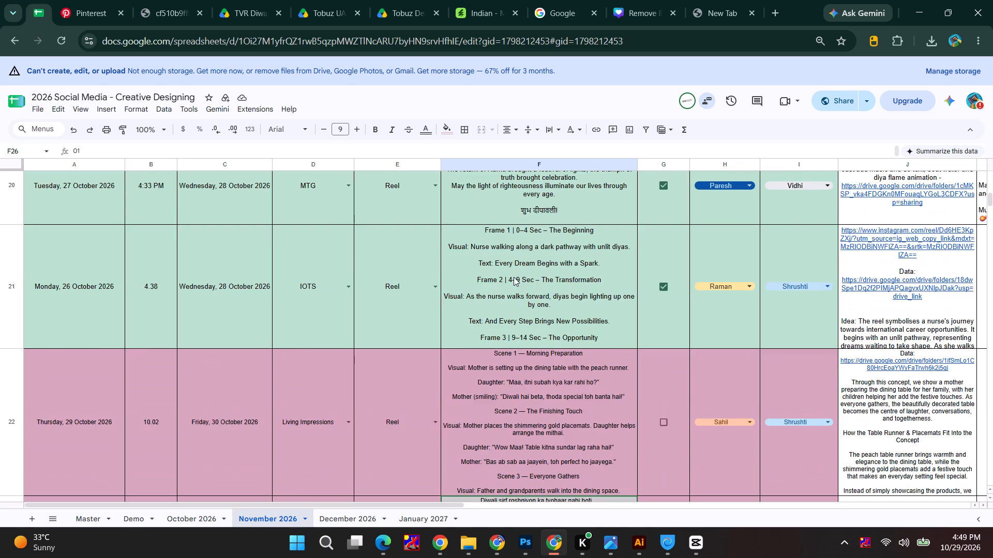
scroll(514, 277, up, 2)
Read the FQI carousel's text in row 19 and open its linked Instagram reference post, returning to the spreadsheet.
click(510, 252)
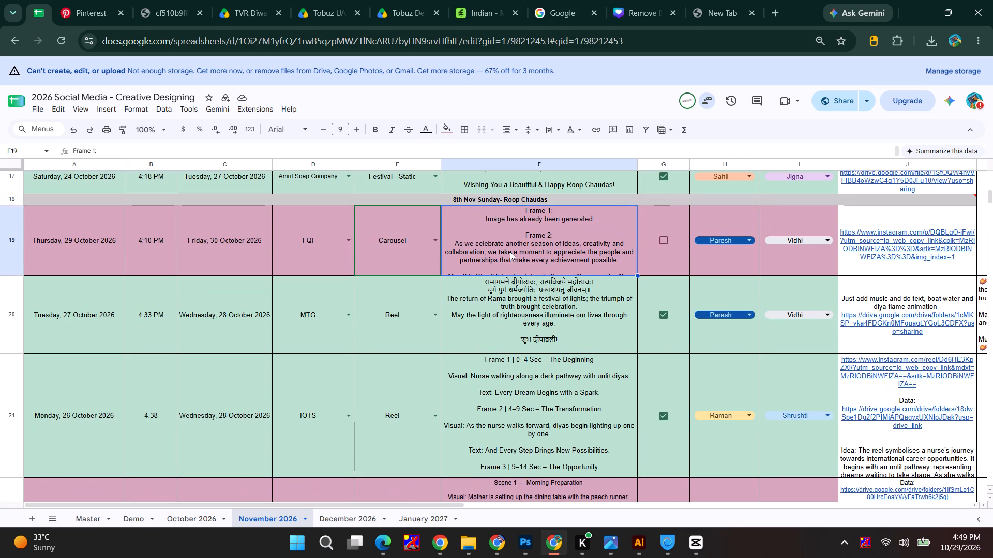
double_click(510, 252)
key(ctrl+a)
click(697, 239)
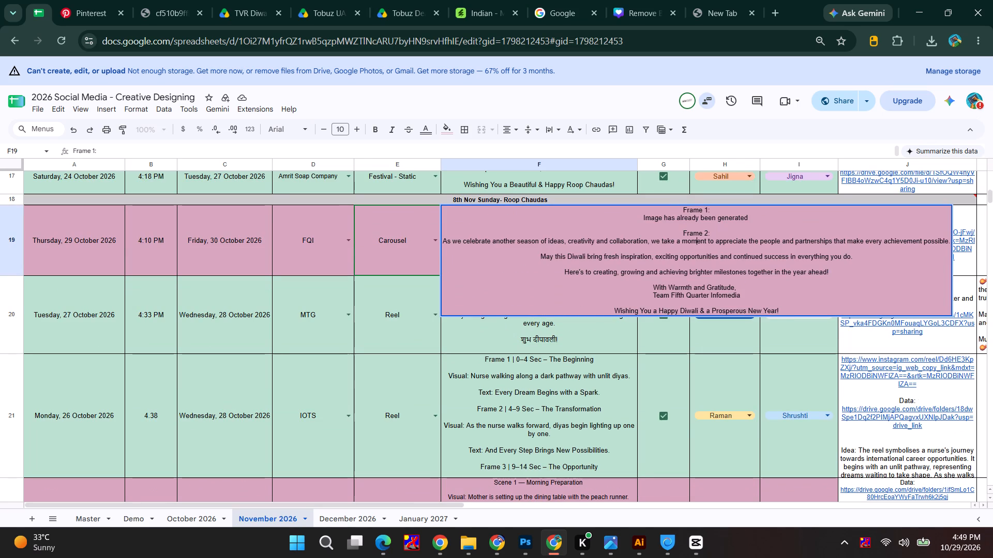
drag(788, 307, 585, 308)
click(393, 240)
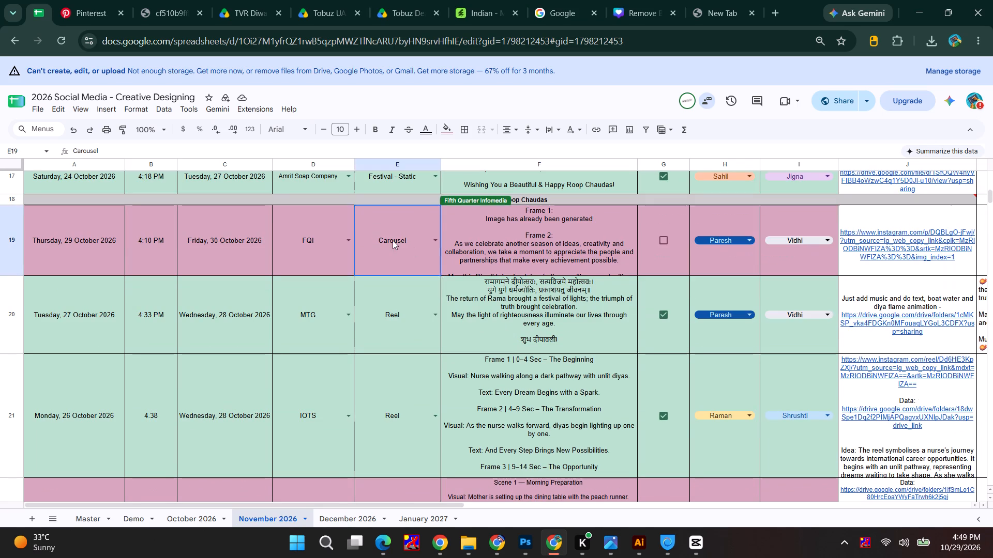
click(890, 251)
click(853, 292)
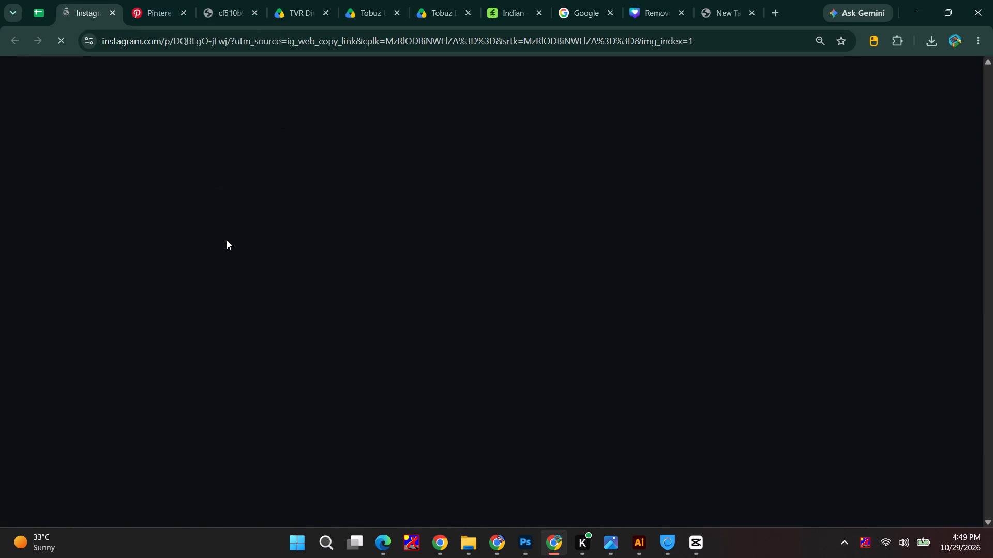
click(626, 178)
scroll(478, 261, down, 1)
scroll(478, 263, up, 4)
click(28, 0)
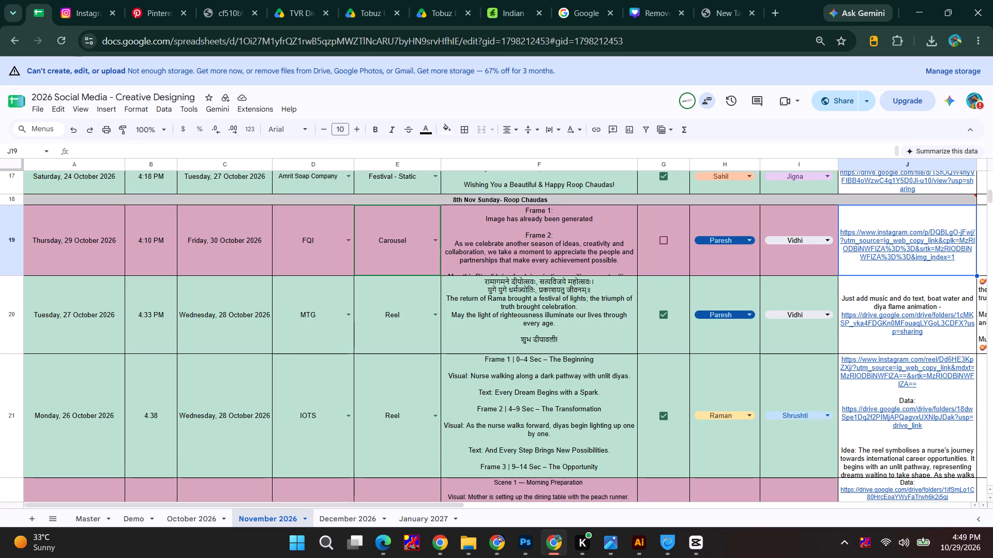
Copy the full Gujarati greeting text of the MTG story in row 36 of the November 2026 sheet.
click(569, 233)
scroll(648, 320, down, 2)
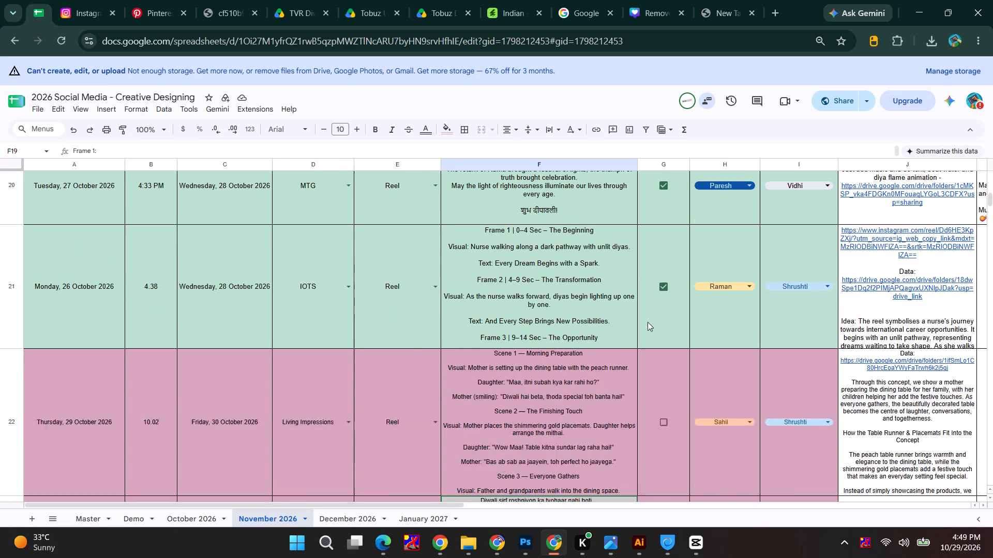
scroll(648, 322, down, 10)
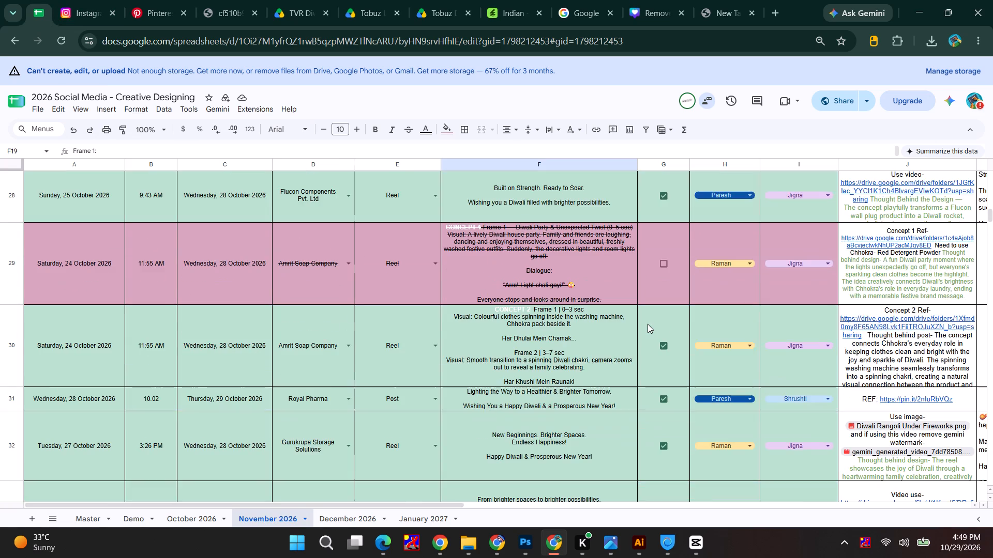
scroll(648, 324, down, 5)
double_click(580, 320)
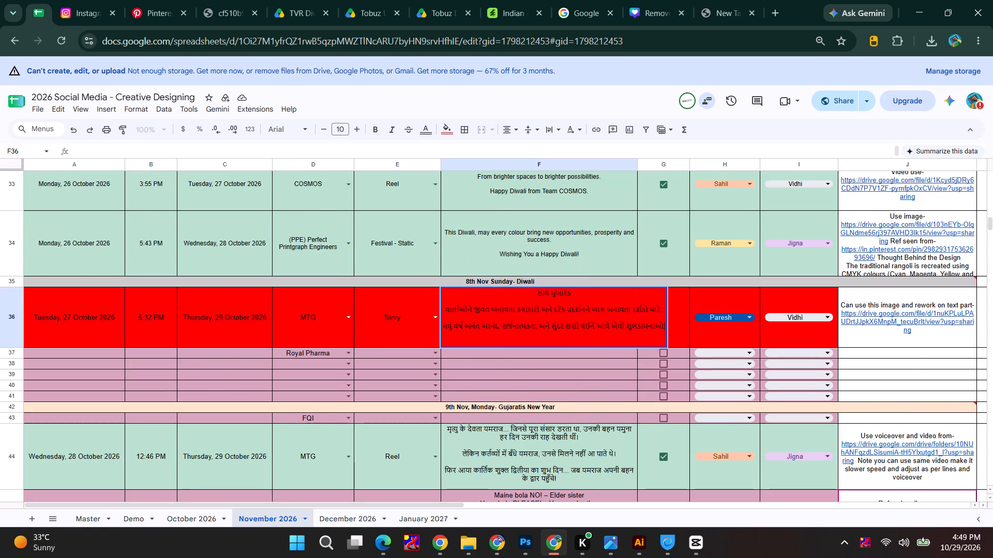
key(ctrl+a)
key(ctrl+c)
Open the Gujarati New Year image in Google Drive linked in the remarks of the MTG story, row 36.
click(889, 316)
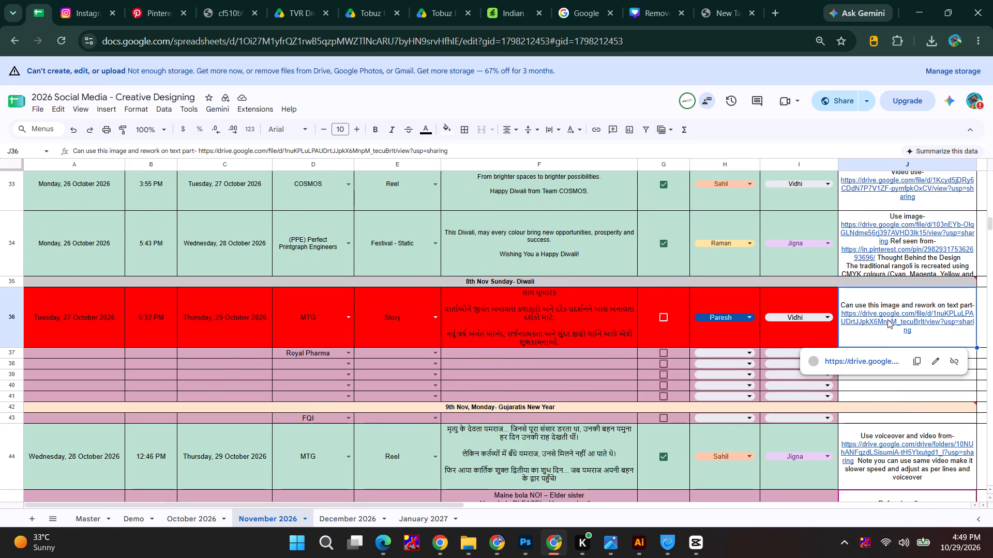
click(845, 366)
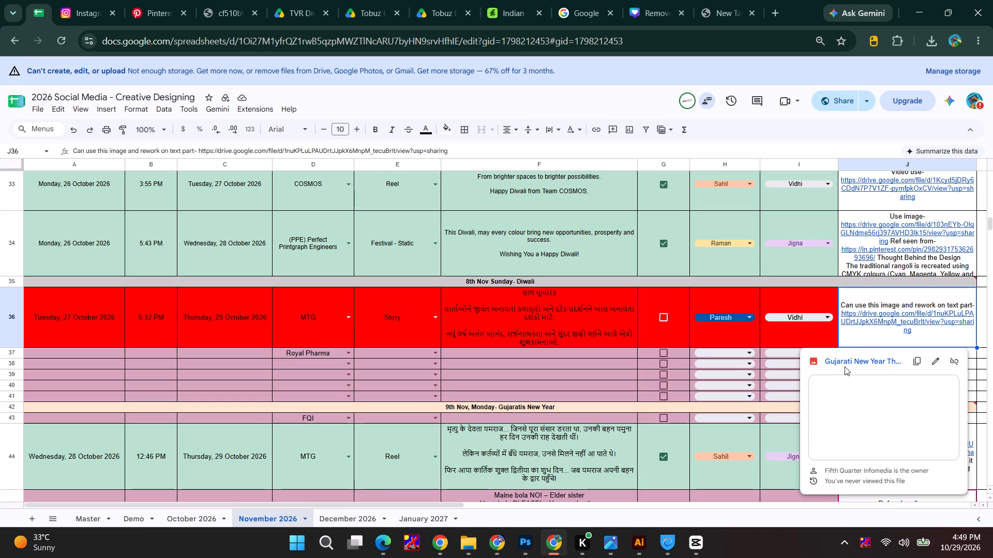
click(846, 359)
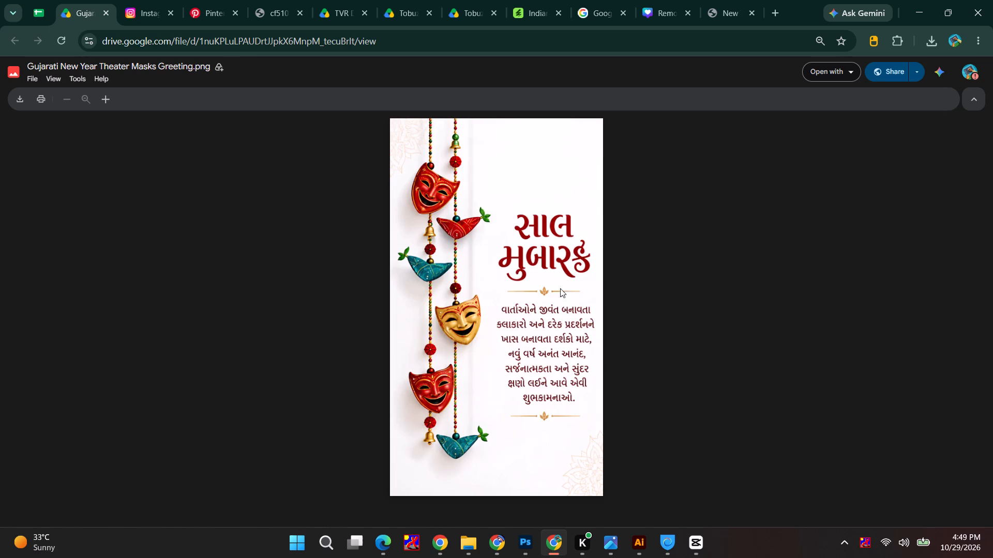
Download the Gujarati New Year theater masks image and place it in a Canva Instagram Story design.
click(25, 97)
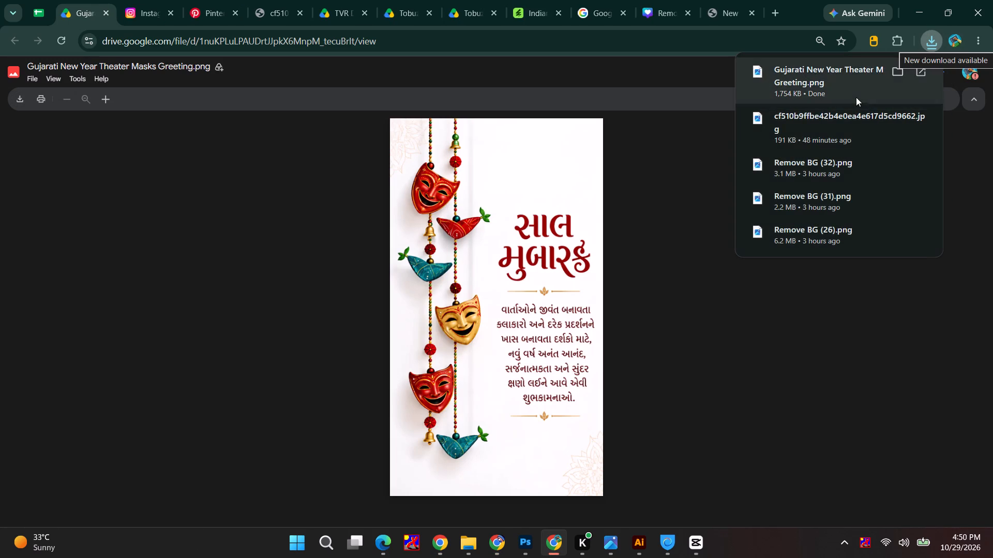
drag(843, 88, 567, 510)
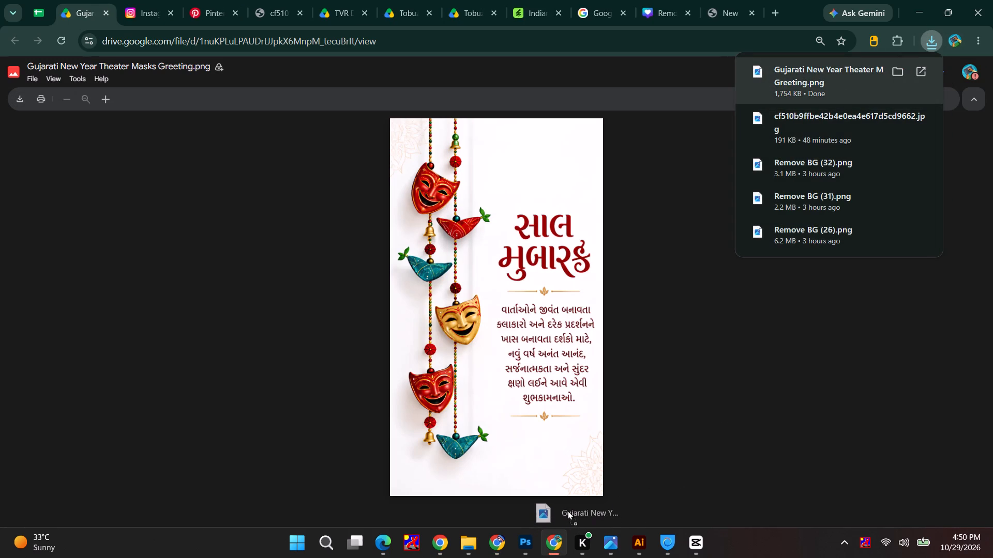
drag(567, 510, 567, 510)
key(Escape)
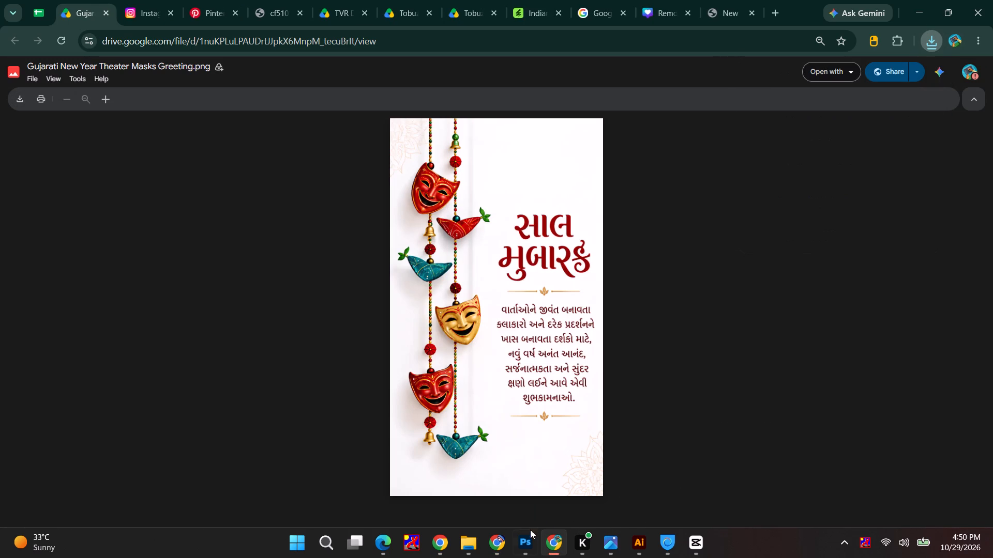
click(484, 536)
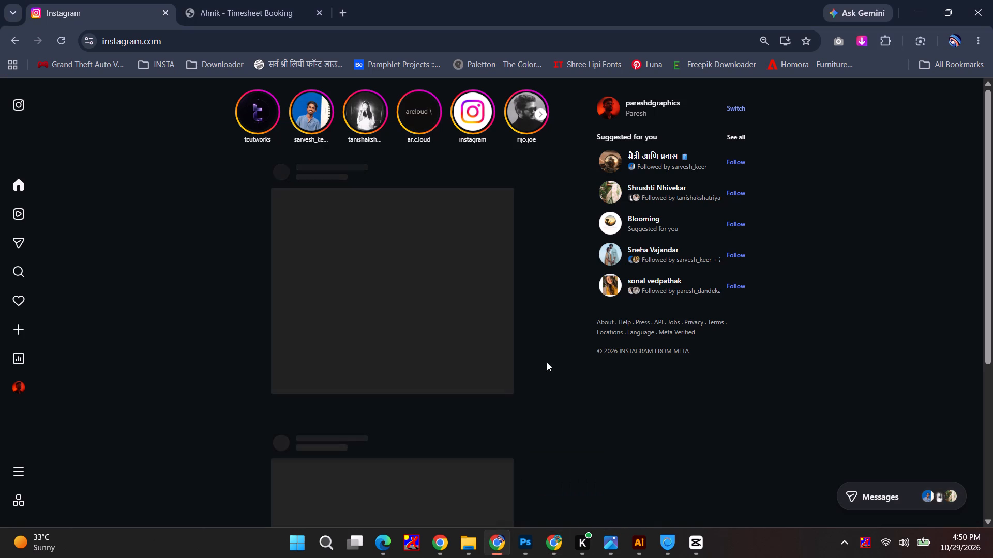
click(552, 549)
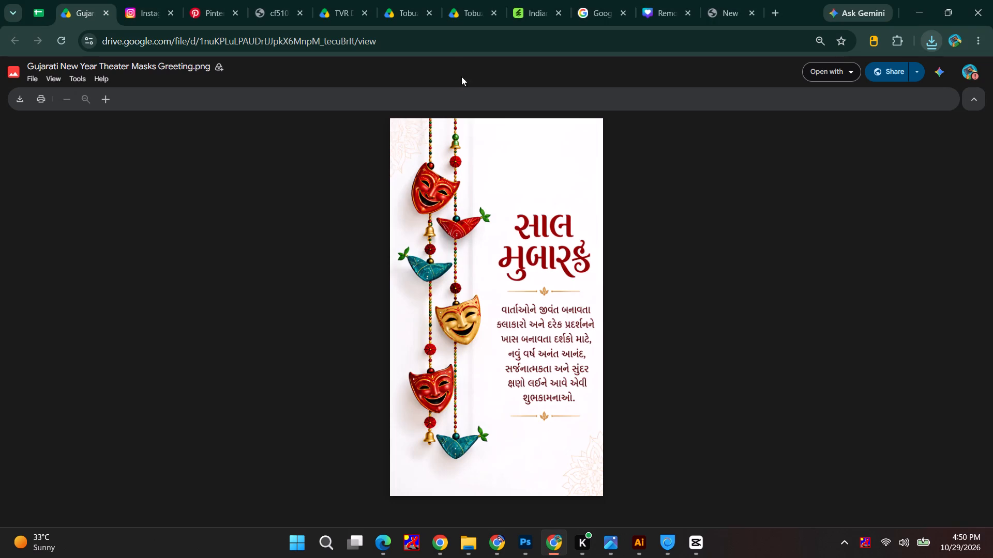
Switch to Canva and create a blank 1080 × 1920 px Instagram Story design.
click(663, 5)
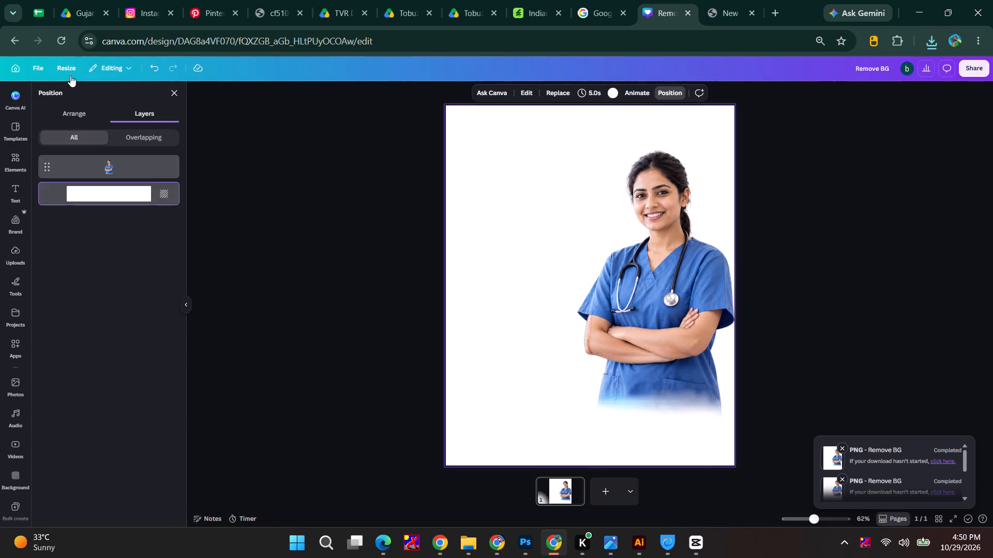
click(16, 70)
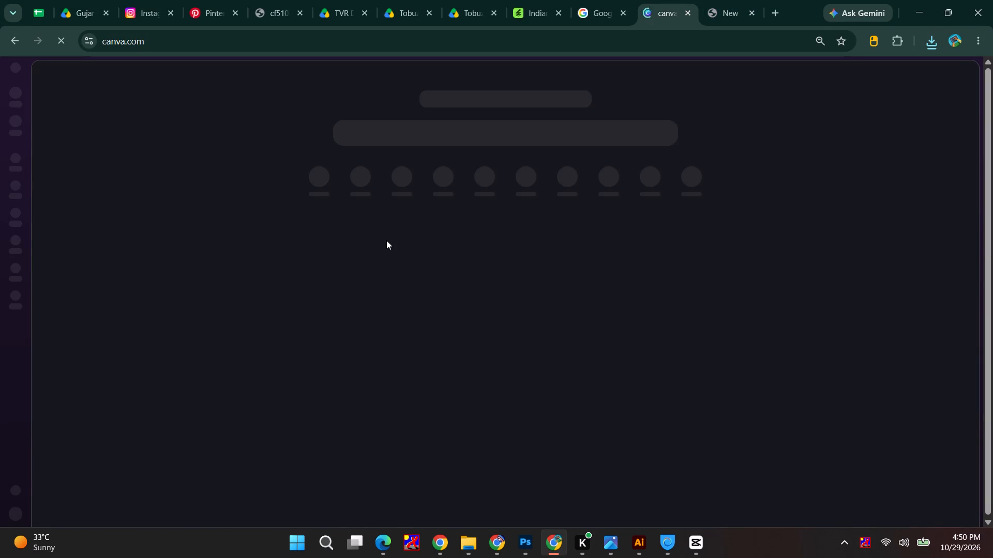
scroll(333, 306, down, 3)
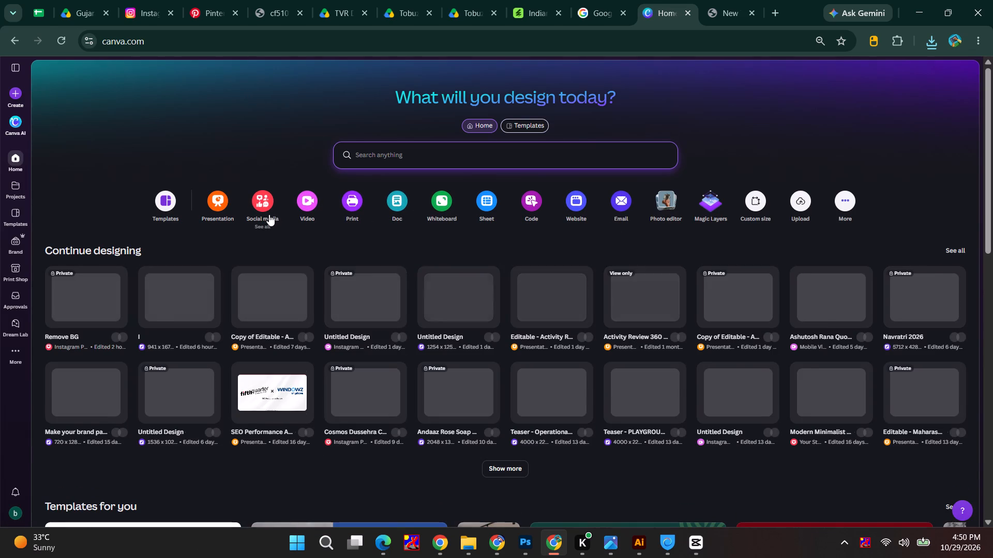
click(265, 211)
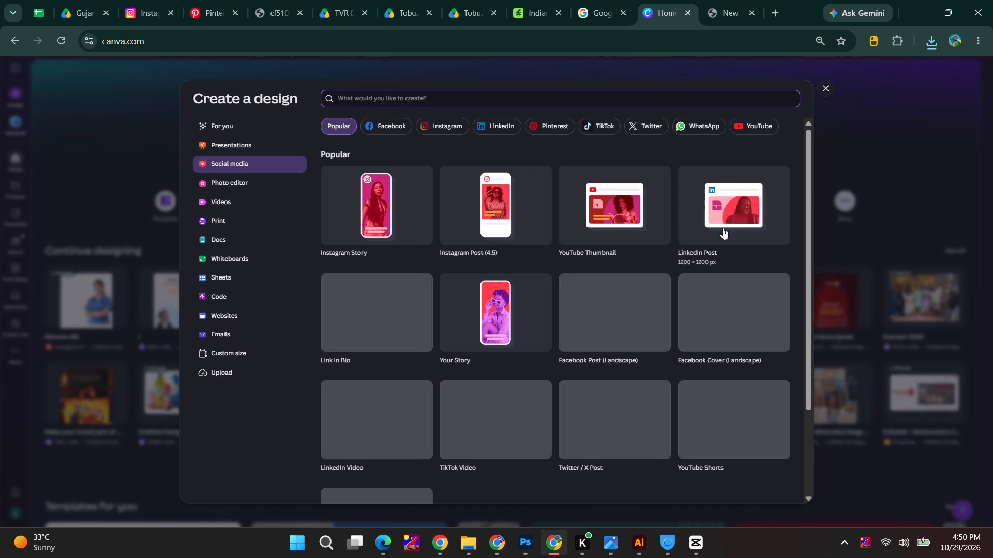
click(369, 216)
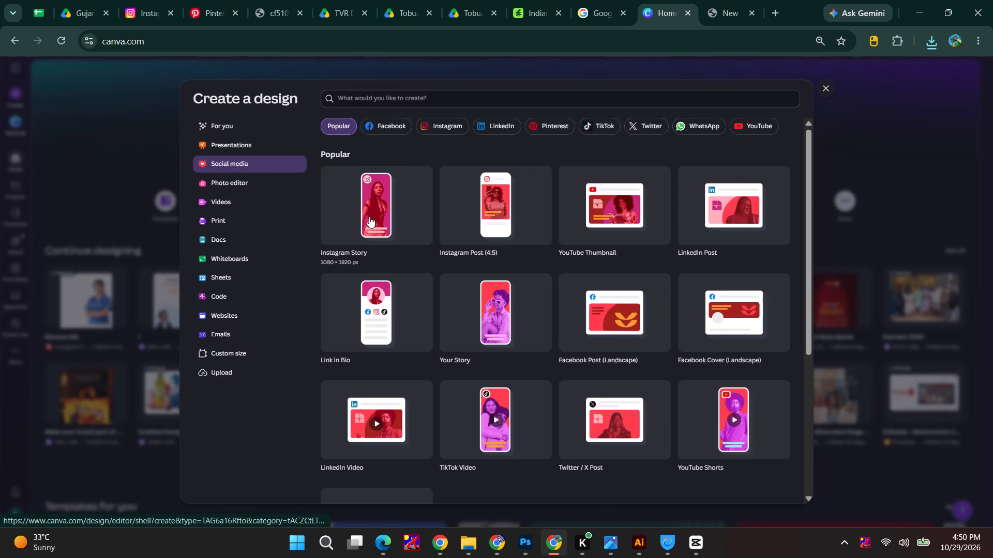
key(alt+Tab)
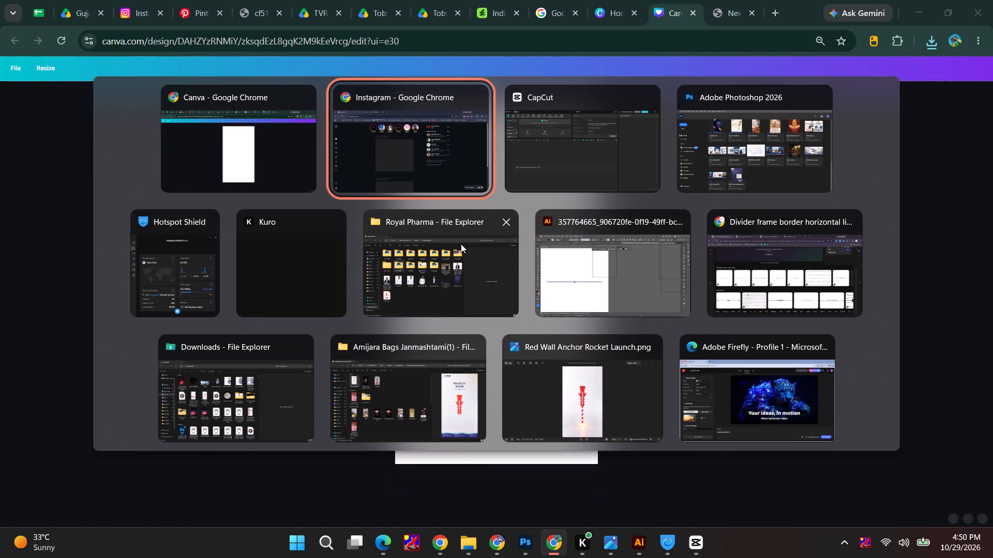
key(alt+Tab)
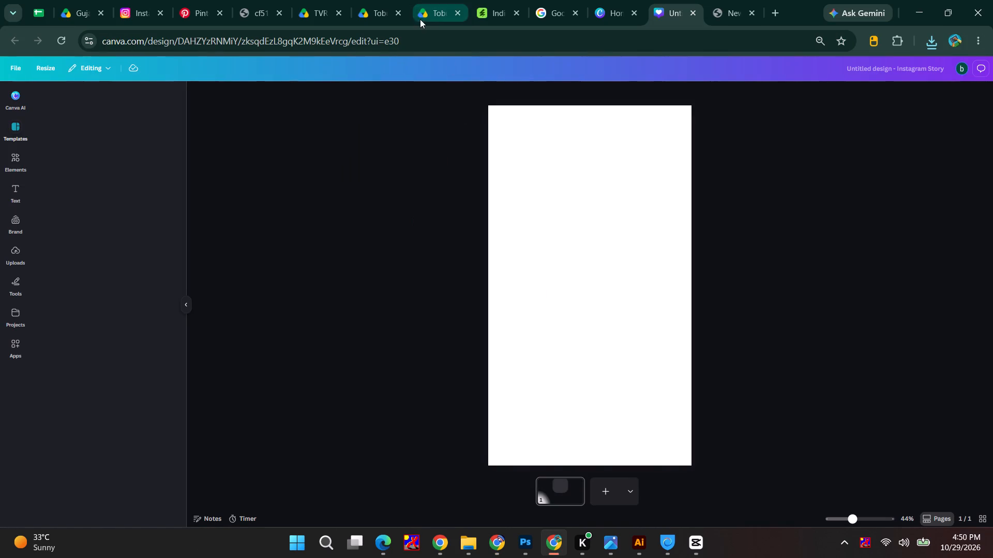
Close the unneeded Tobu, TVR, Pinterest, Diwali reference image and Instagram browser tabs.
click(430, 0)
key(ctrl+w)
click(379, 0)
key(ctrl+w)
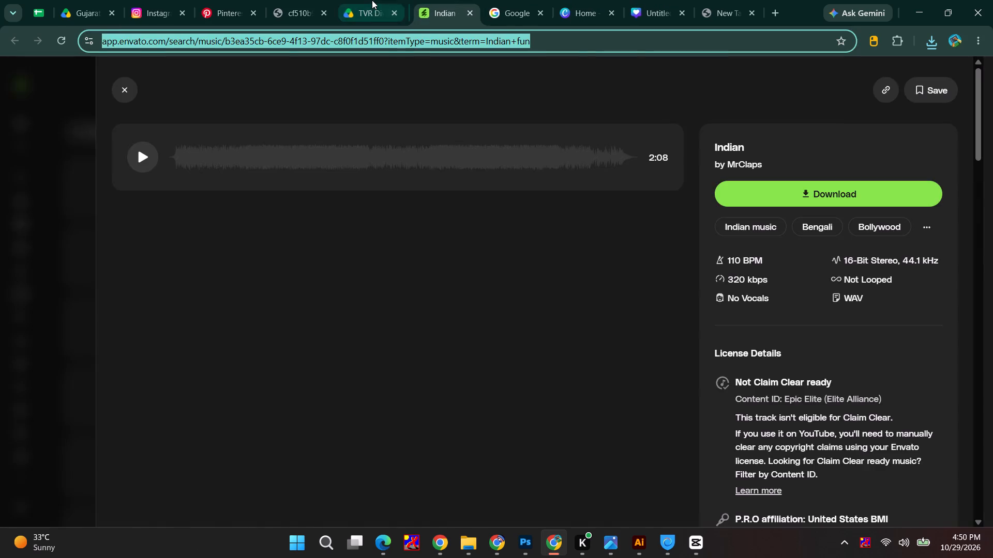
click(372, 0)
key(ctrl+w)
click(324, 0)
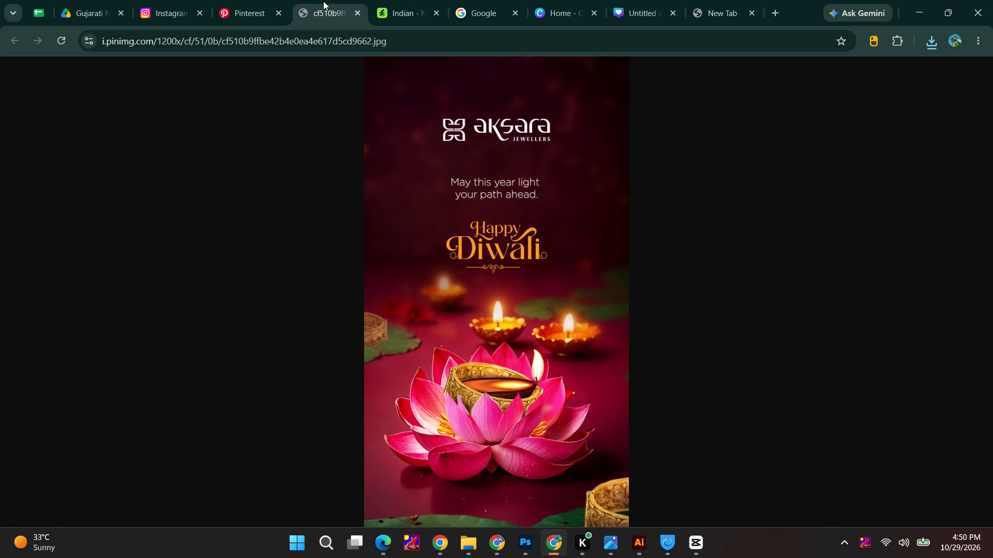
key(ctrl+w)
click(282, 0)
key(ctrl+w)
click(197, 0)
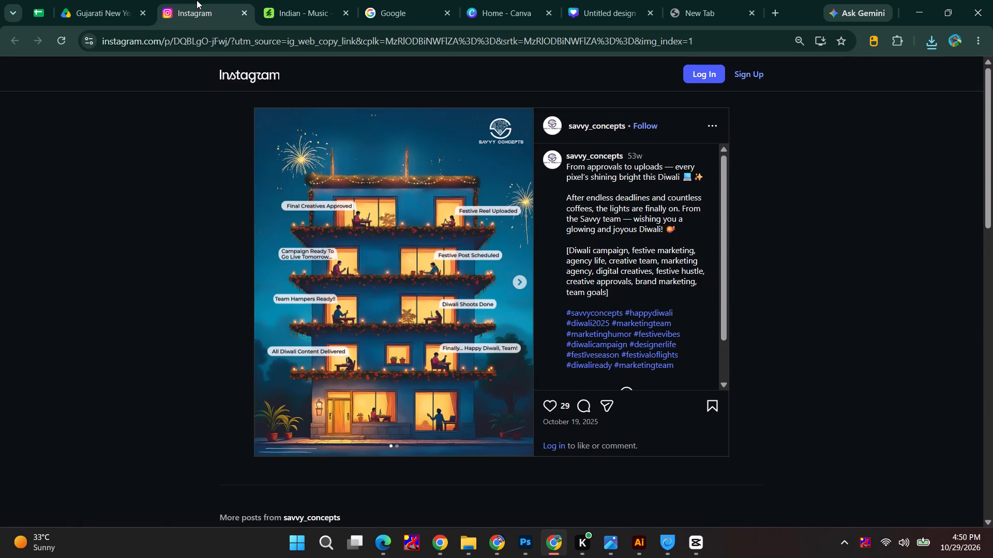
key(ctrl+w)
Download the Gujarati New Year theater masks image again and place it in the blank Instagram Story design.
click(113, 0)
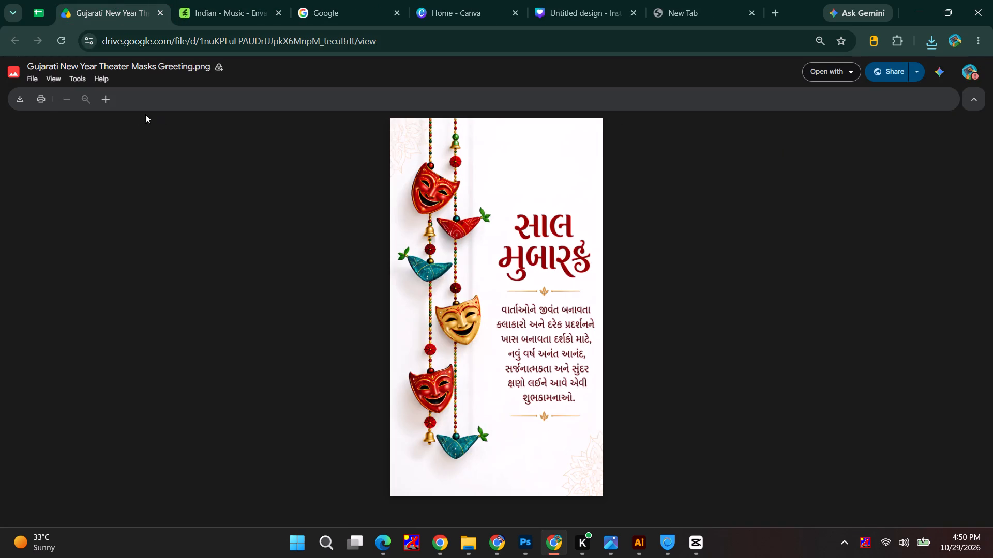
click(10, 98)
click(923, 49)
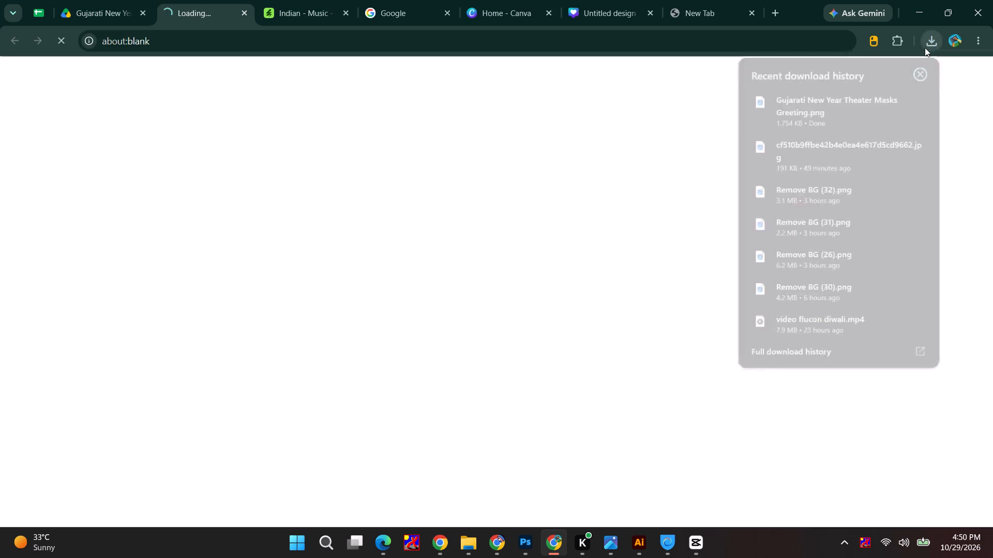
drag(827, 112, 596, 8)
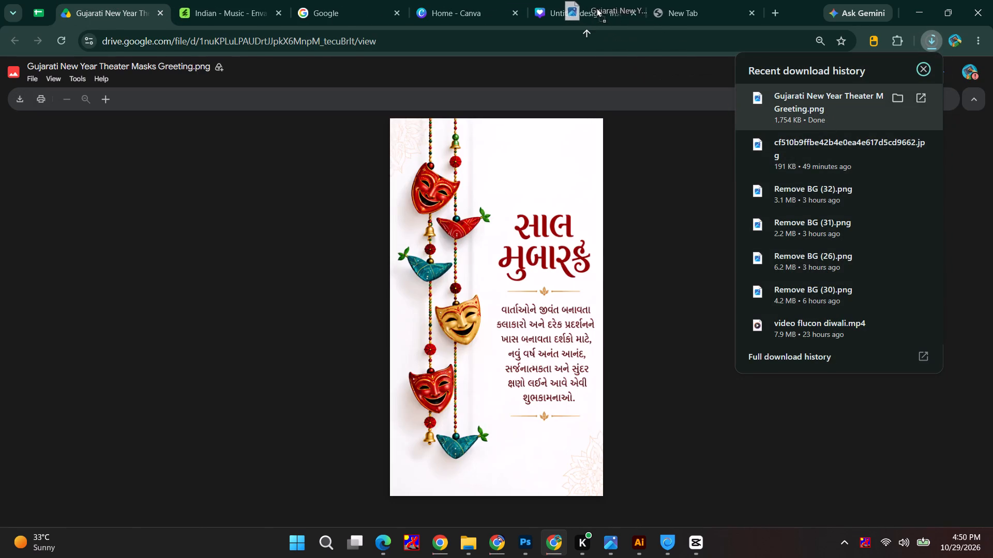
drag(596, 8, 546, 174)
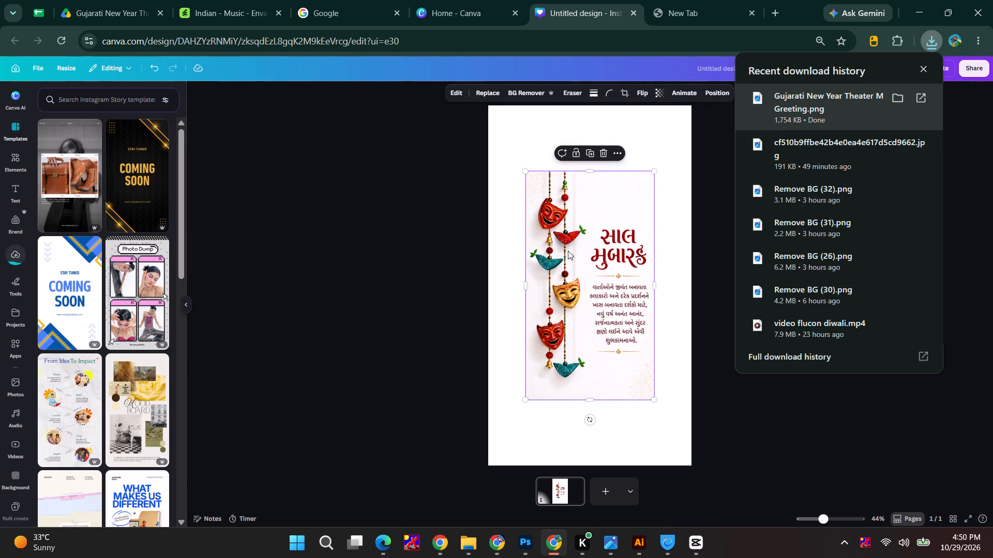
Align the masks image with the page's top-left corner and enlarge it to fill the whole story page.
drag(582, 252, 546, 184)
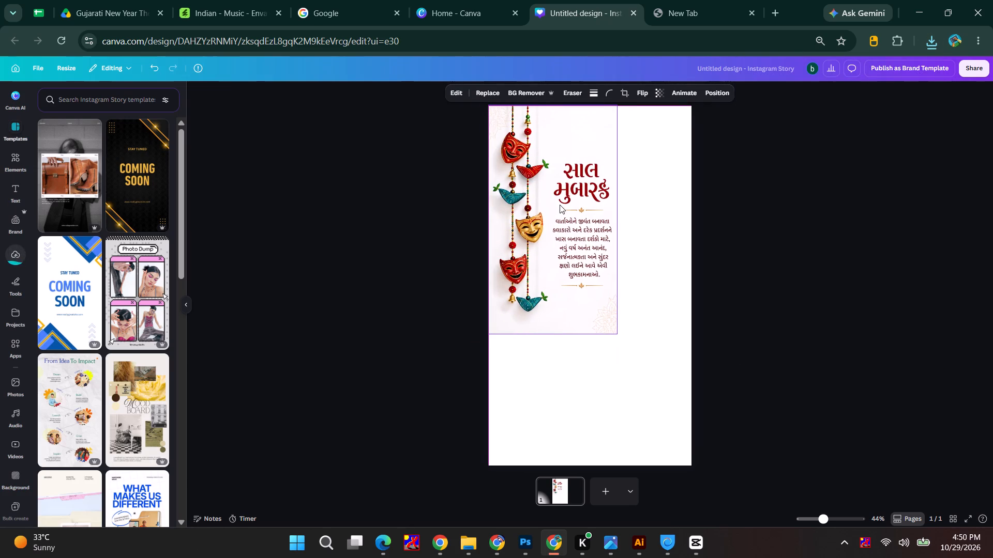
drag(618, 335, 697, 463)
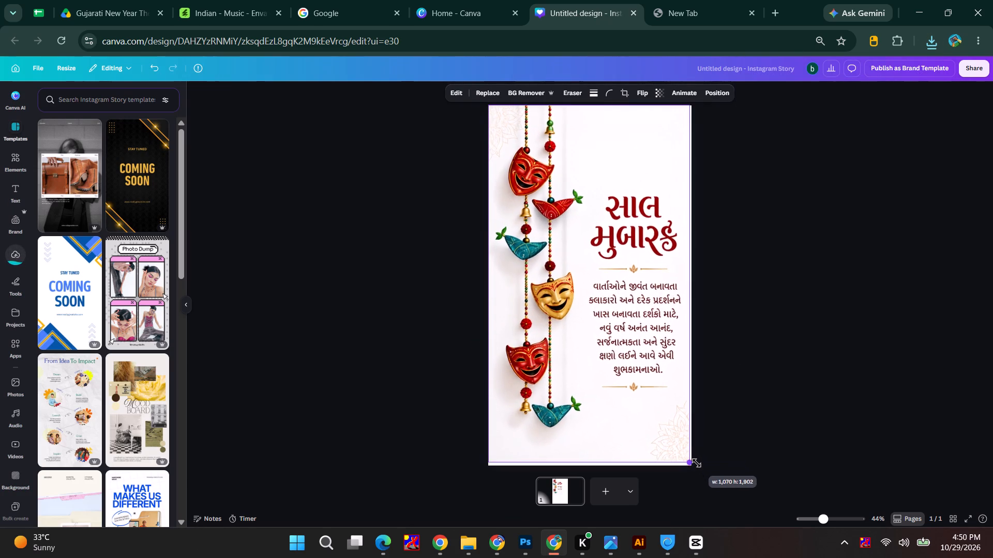
drag(697, 463, 697, 463)
click(778, 408)
Open the masks image for editing and browse the full set of Style Match styles.
click(669, 445)
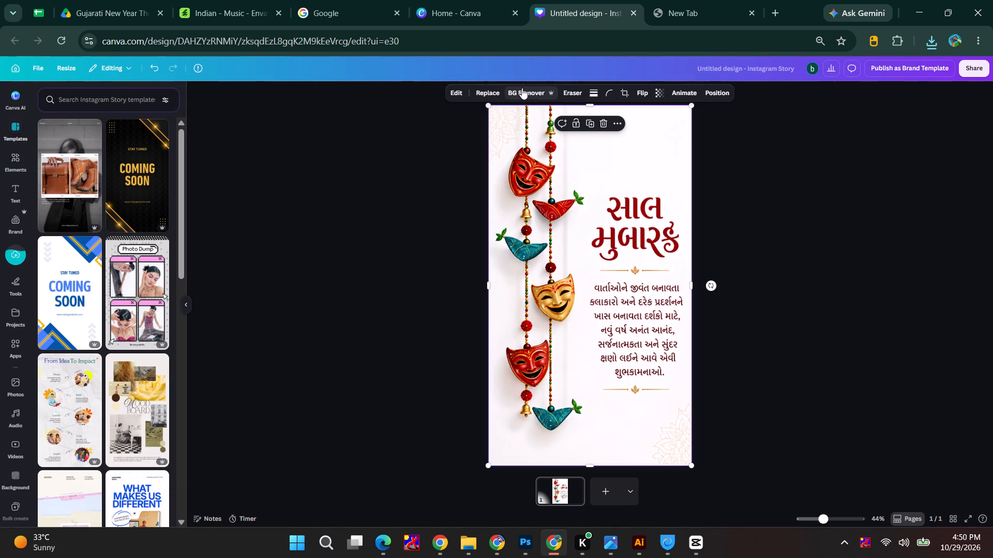
click(456, 92)
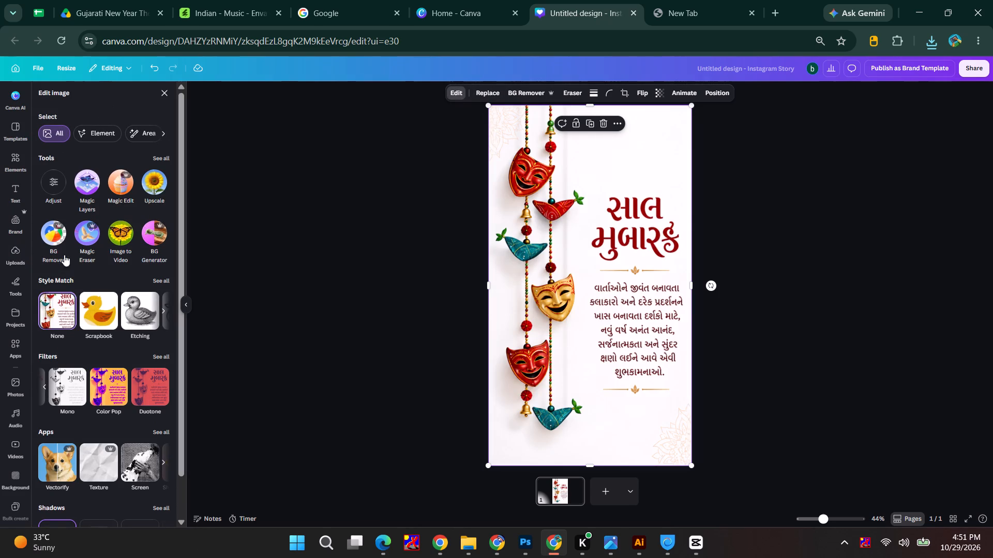
click(153, 283)
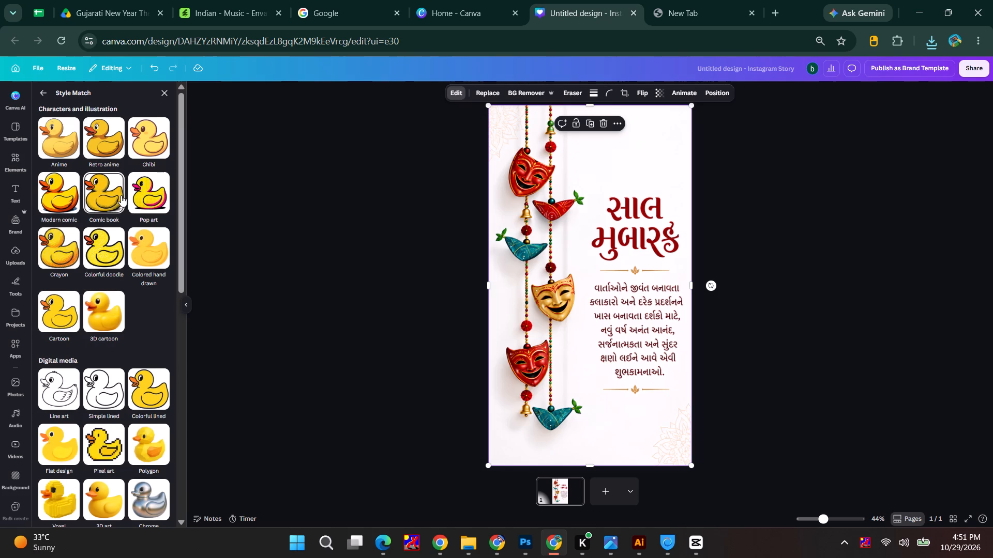
Split the greeting image into editable layers with Magic Layers.
click(43, 85)
scroll(59, 357, down, 1)
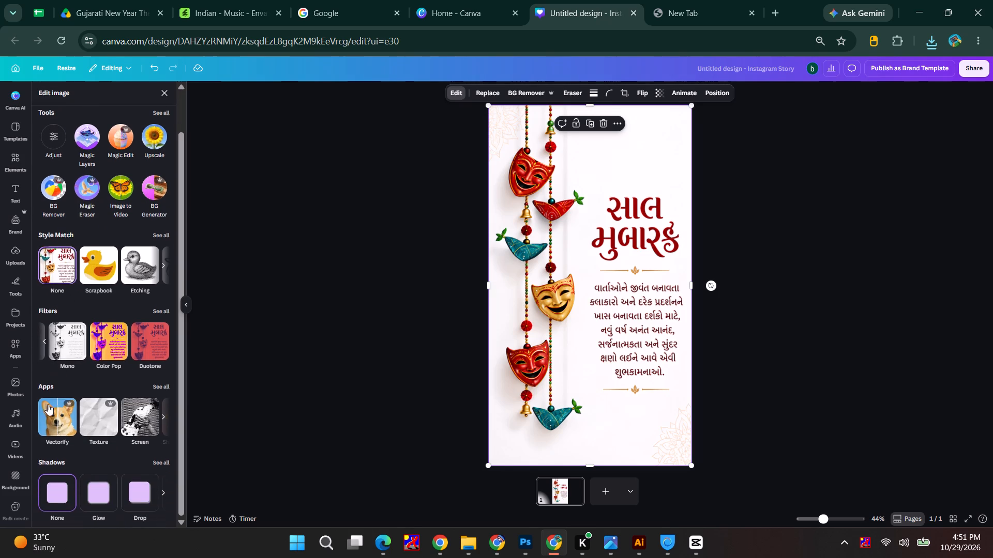
scroll(52, 223, up, 1)
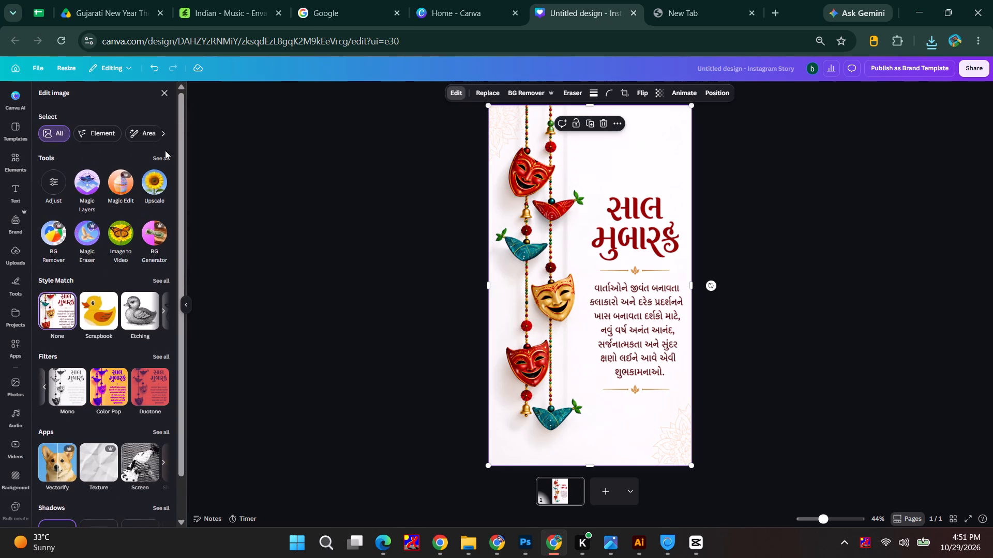
click(161, 155)
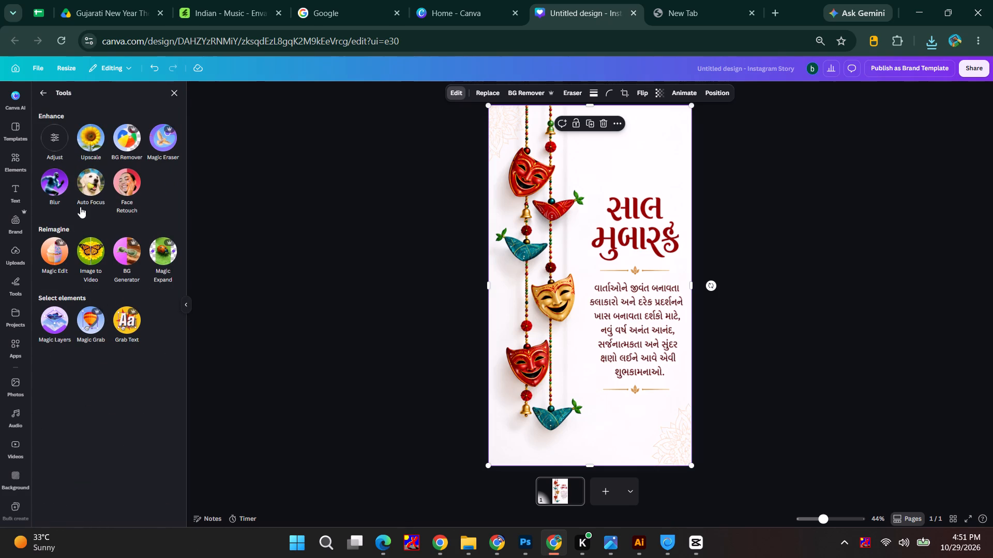
click(61, 327)
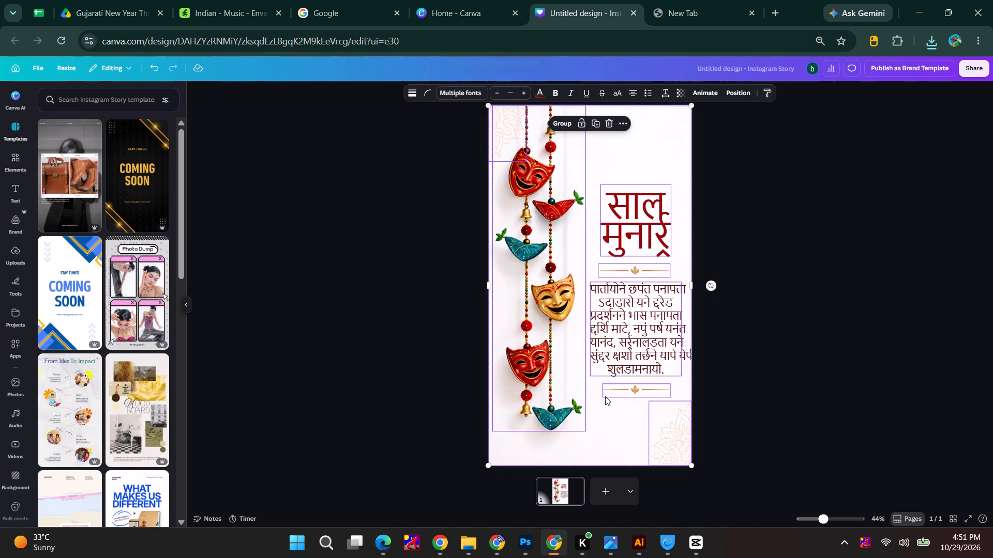
click(744, 330)
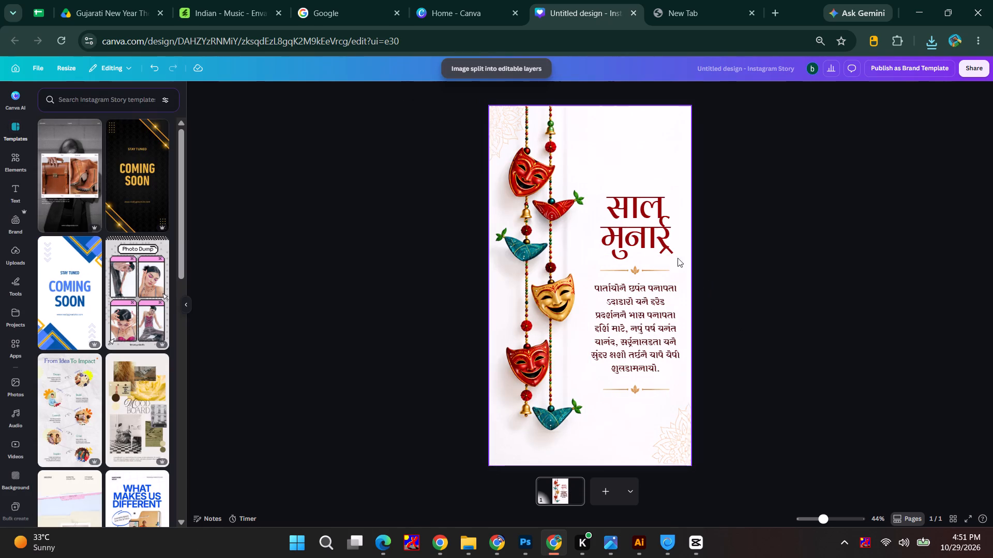
Search the fonts for "guj" and set the large red greeting heading in the Kumar One font.
click(651, 224)
double_click(644, 224)
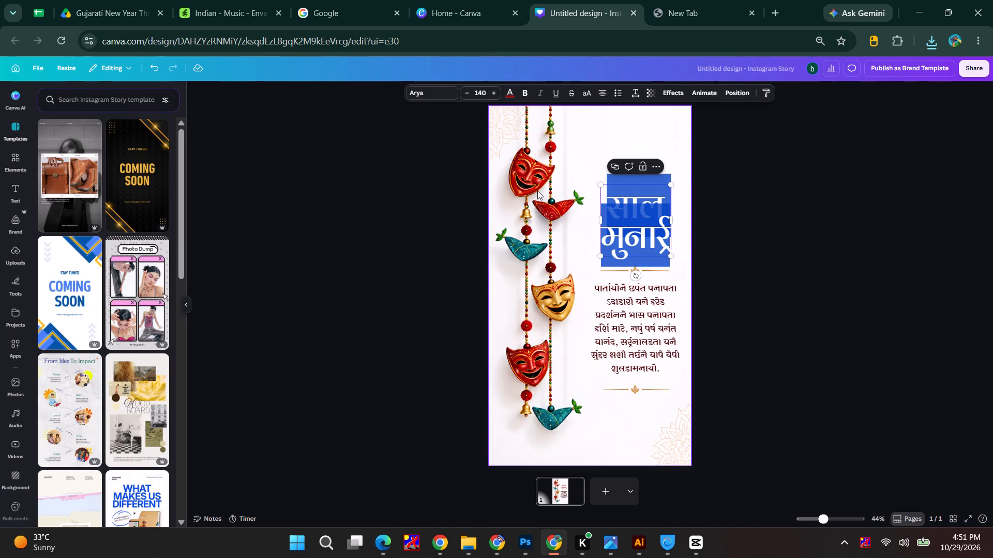
click(440, 95)
click(86, 137)
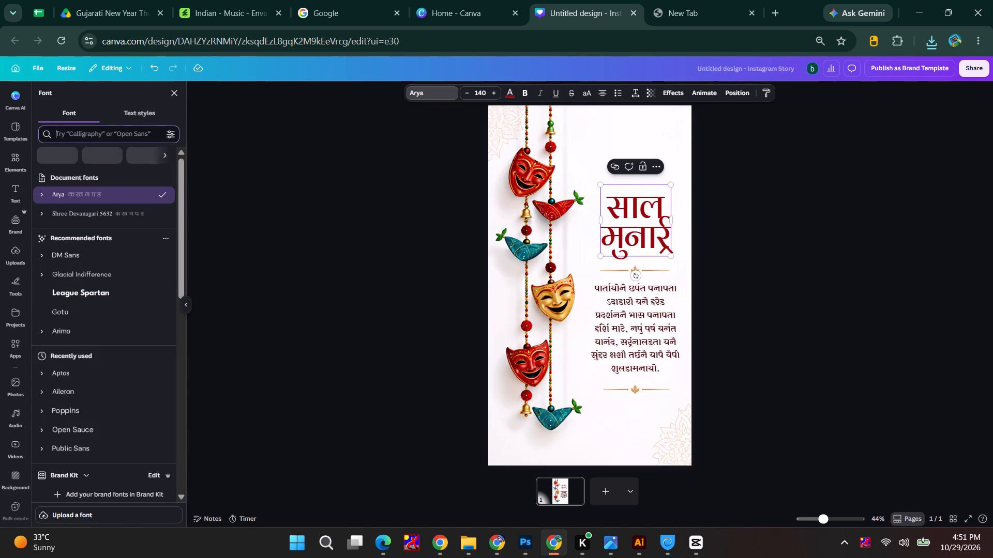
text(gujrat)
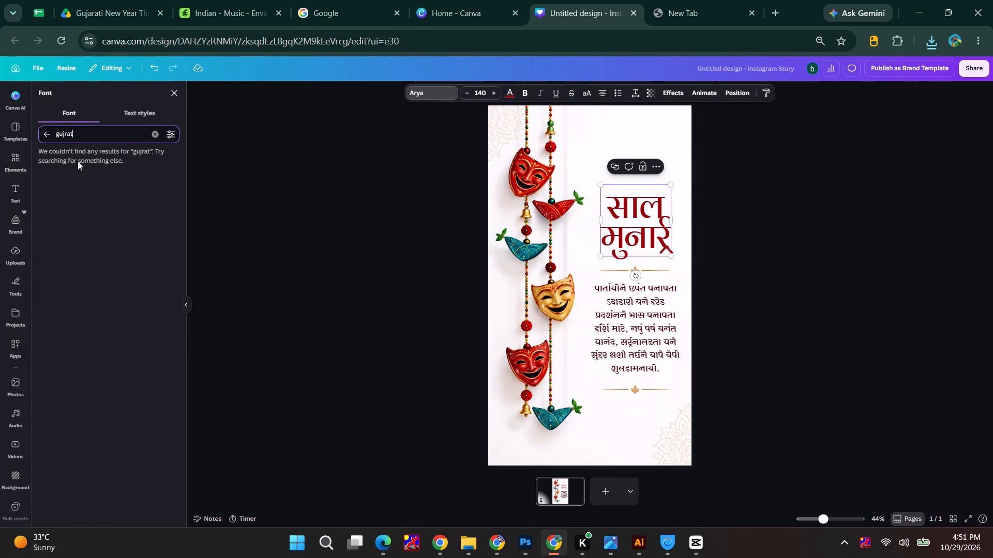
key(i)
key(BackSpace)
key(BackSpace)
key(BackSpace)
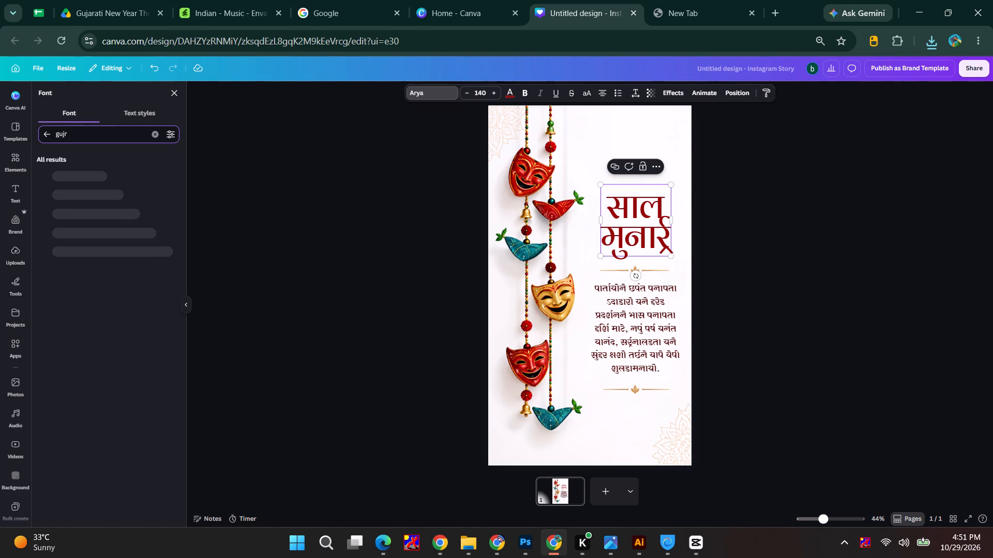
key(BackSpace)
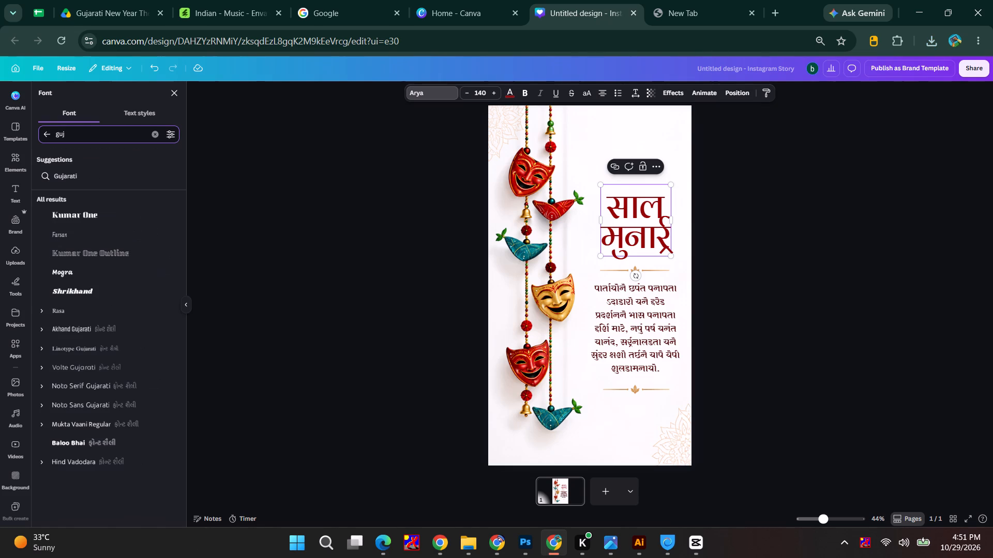
click(95, 214)
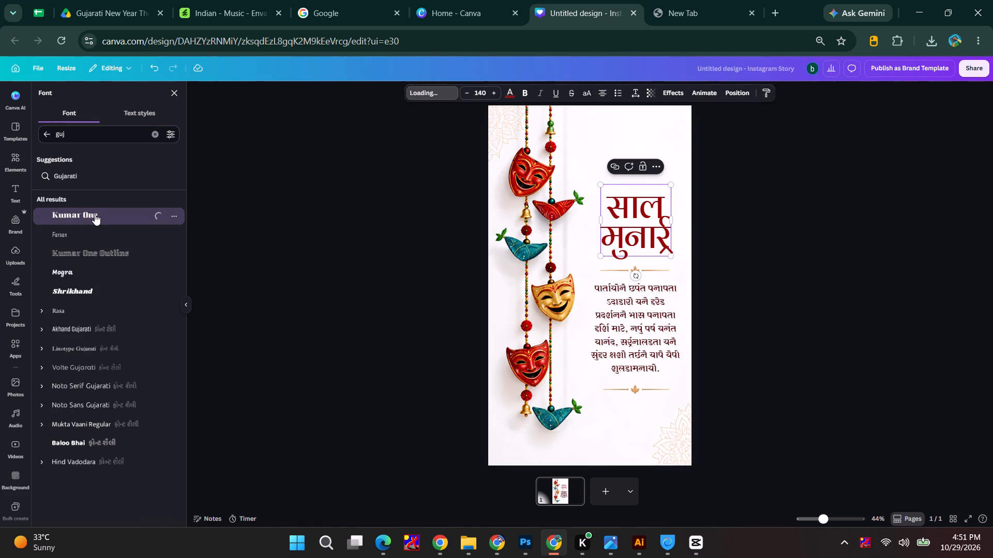
Replace the heading text with "સાલ મુબારક", copied from the MTG Story row of the November 2026 schedule.
double_click(634, 220)
key(alt+Tab)
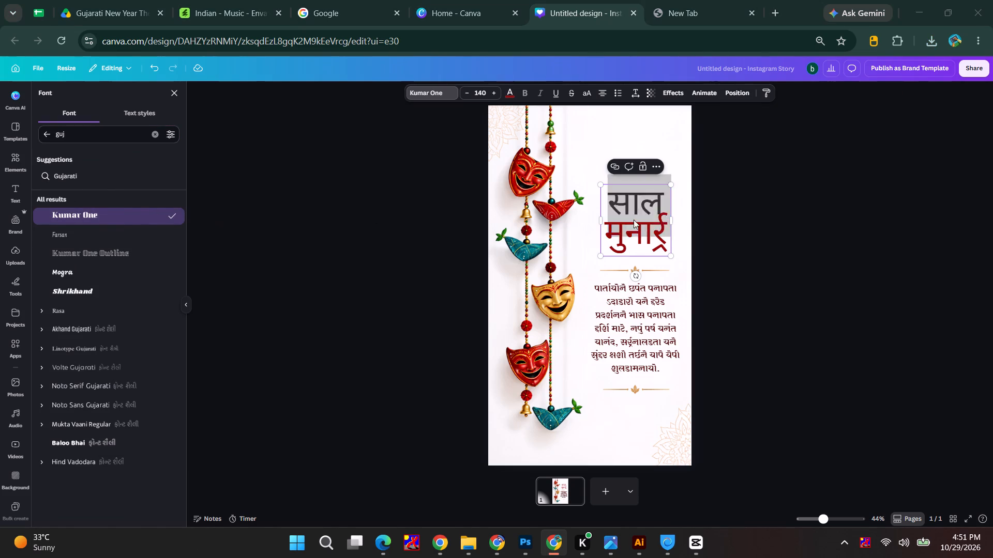
alt+click(428, 162)
key(alt+Tab)
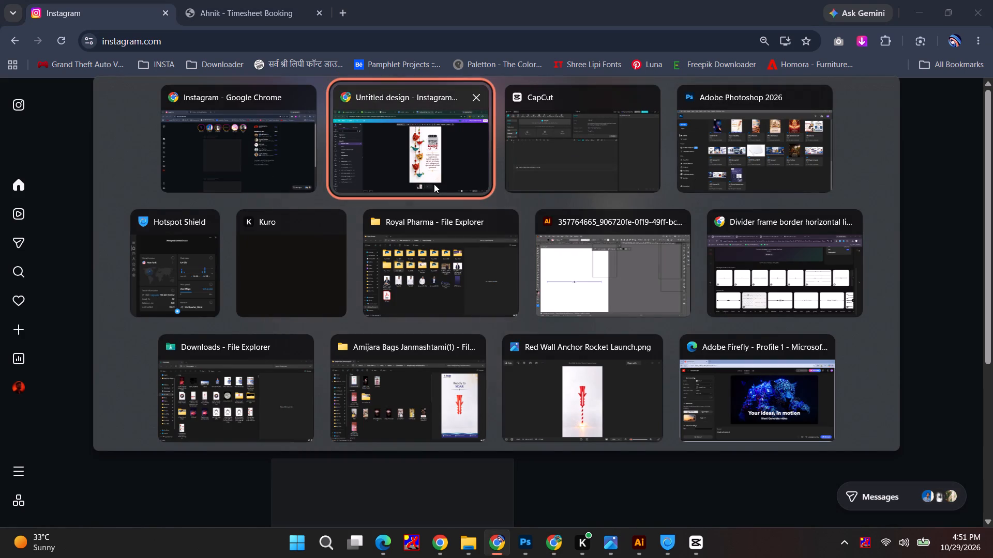
click(35, 0)
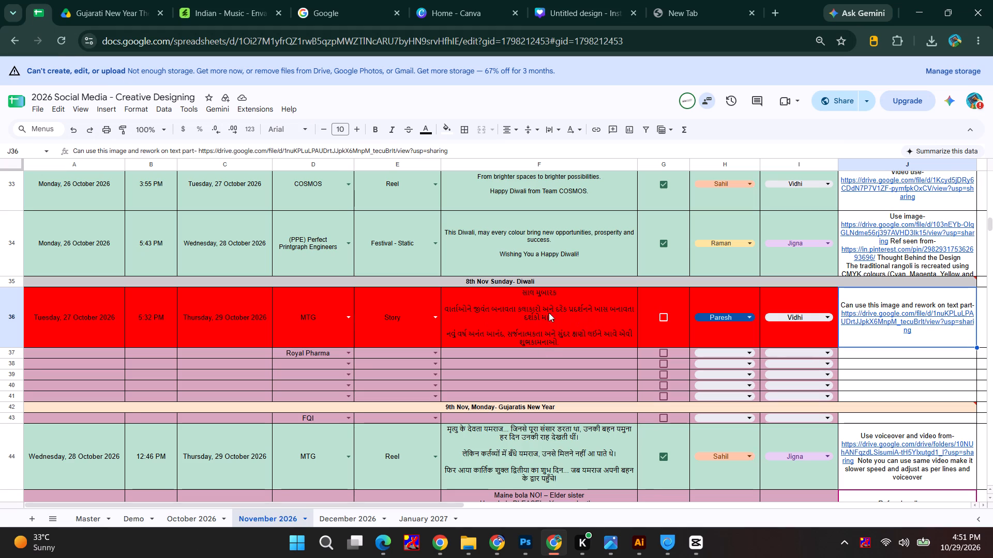
double_click(561, 295)
drag(579, 291, 515, 291)
key(ctrl+c)
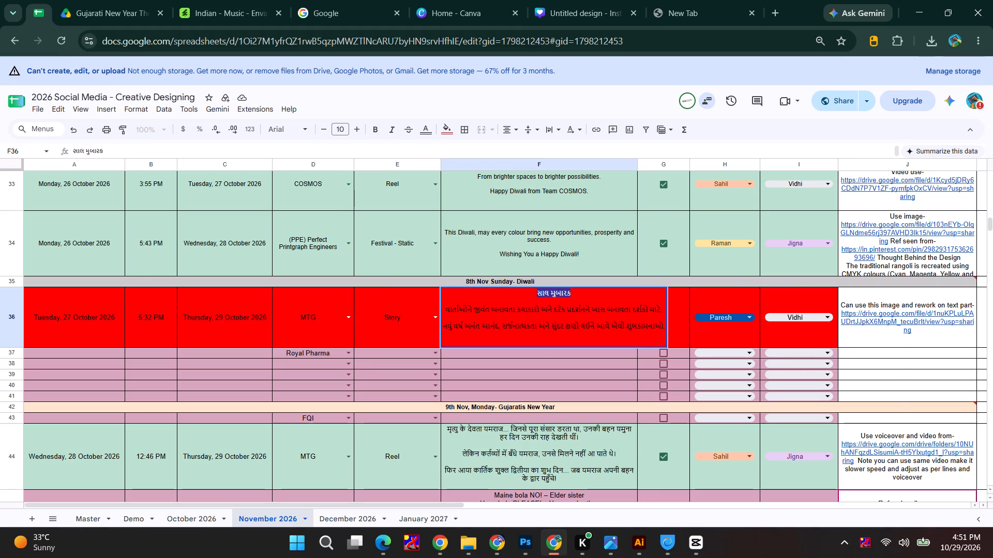
key(alt+Tab)
key(alt+Tab)
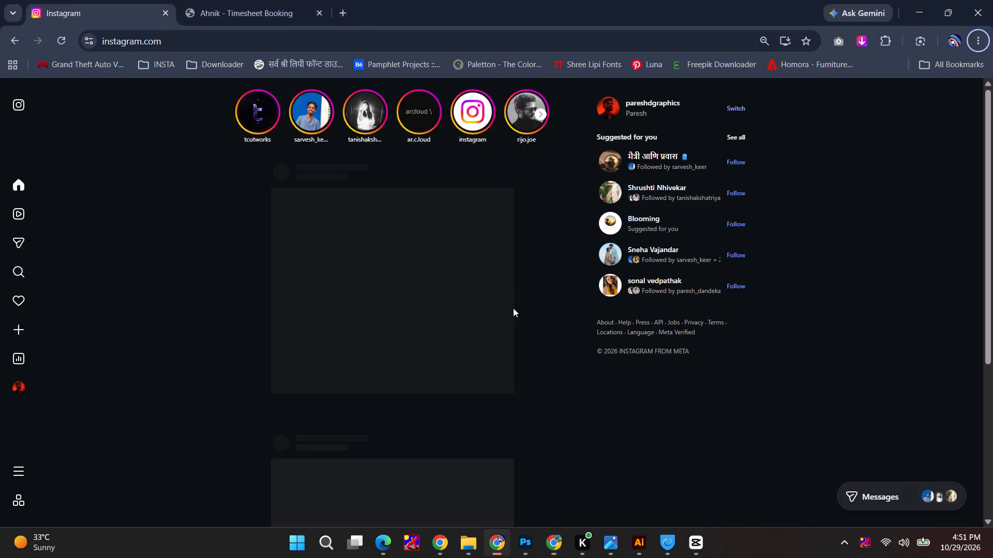
click(563, 0)
double_click(644, 216)
key(ctrl+a)
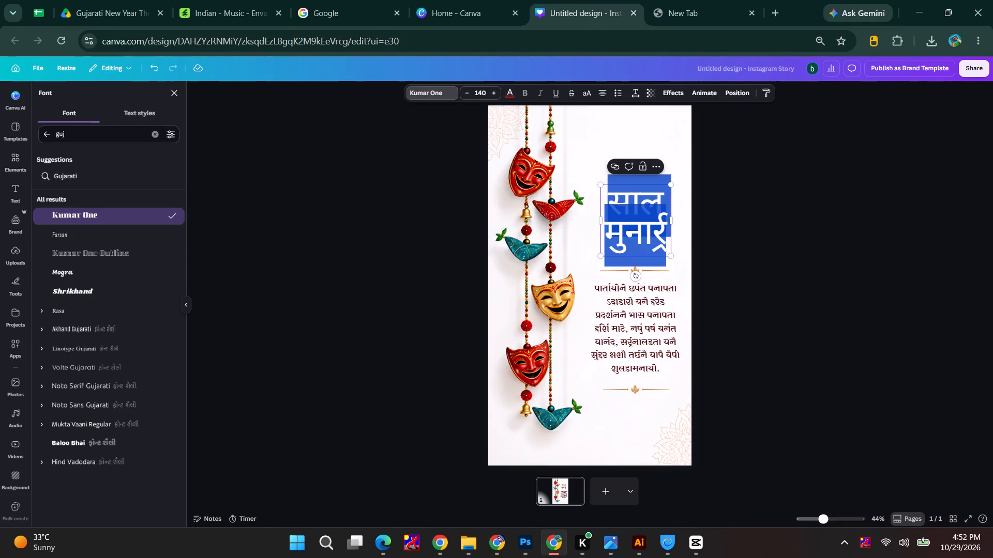
key(ctrl+v)
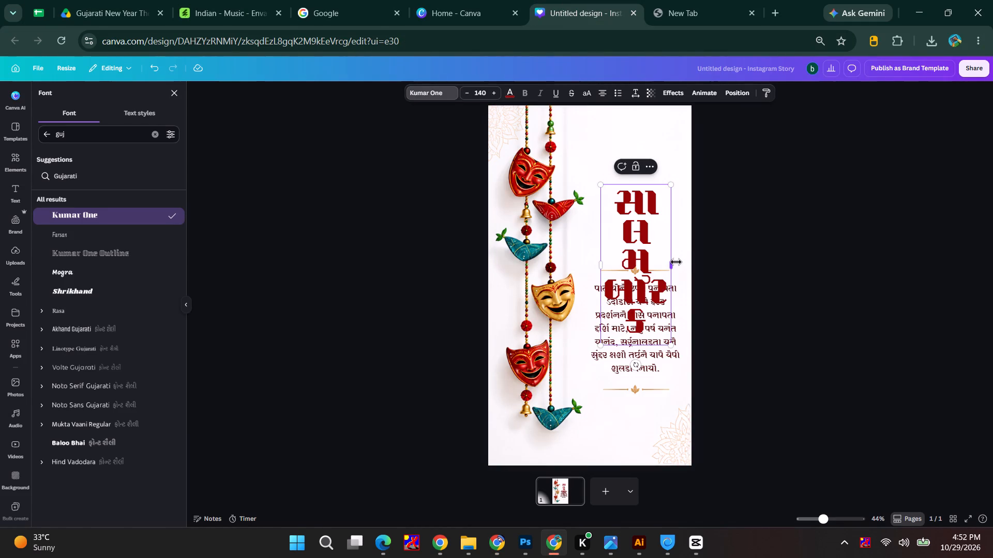
Widen the heading's text box and reduce its font size so "સાલ મુબારક" fits on two lines above the divider.
drag(674, 263, 686, 259)
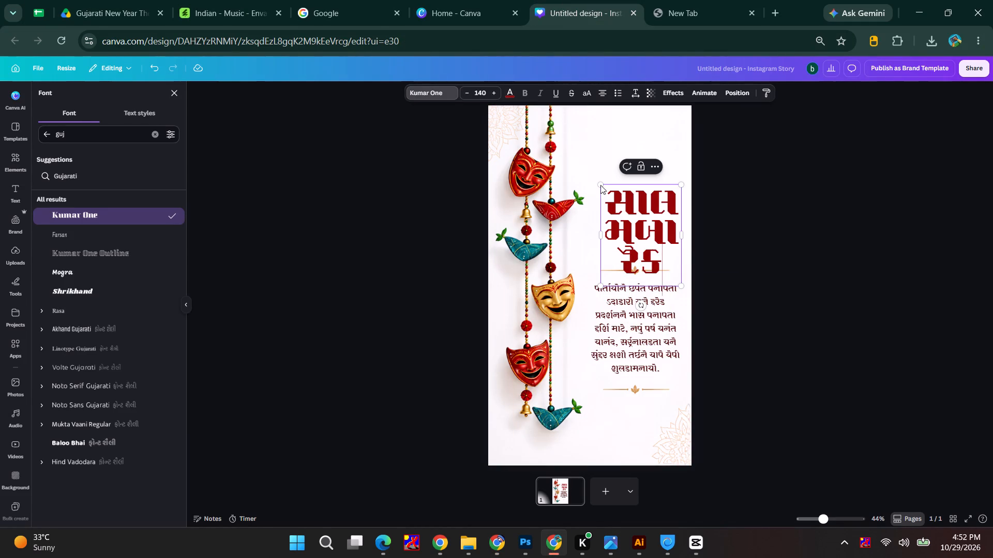
drag(600, 185, 593, 179)
double_click(649, 241)
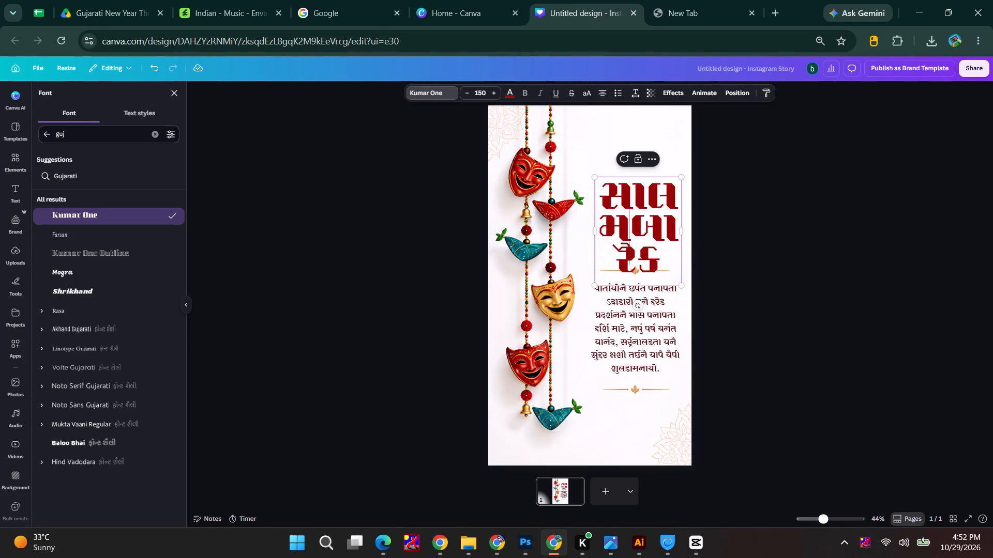
triple_click(469, 94)
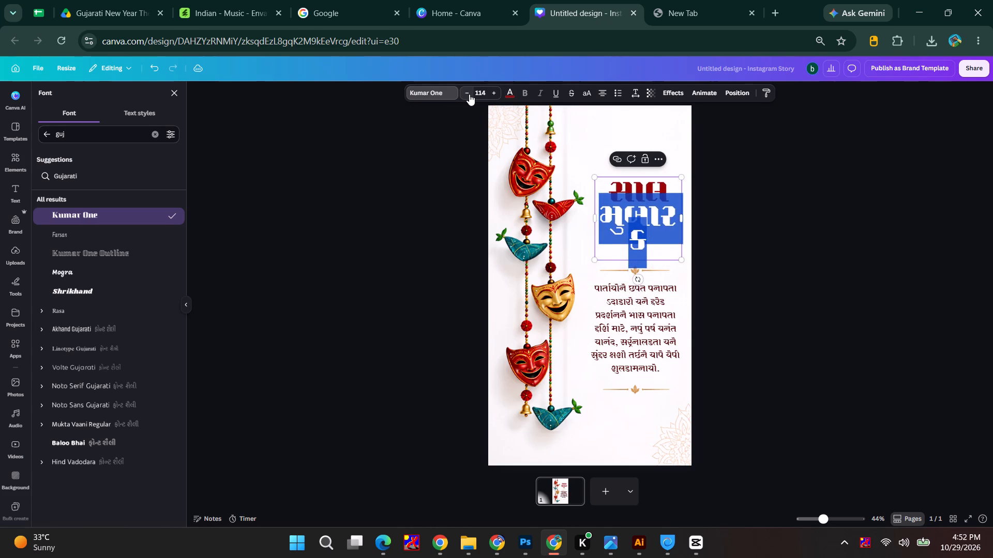
click(746, 212)
click(732, 217)
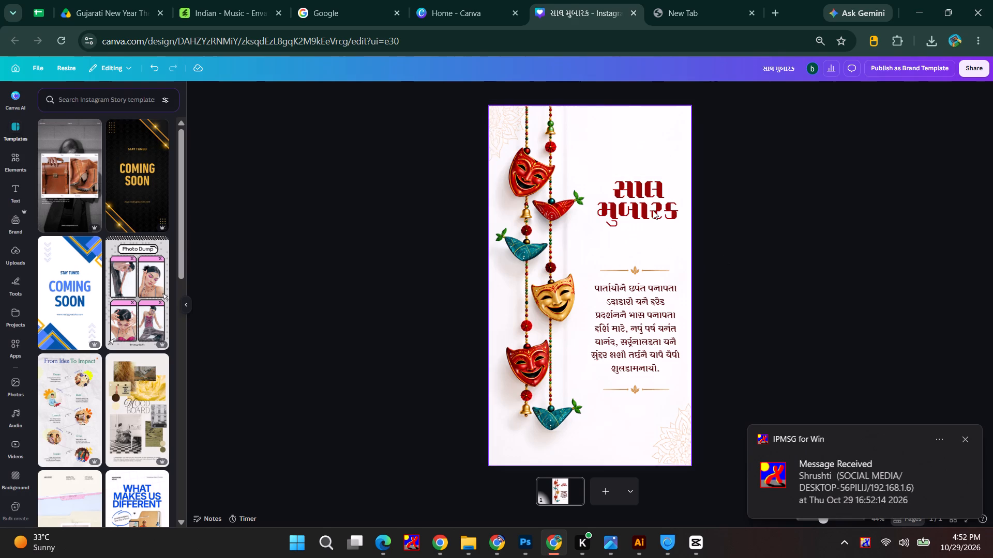
Move the heading down to just above the upper divider and enlarge it to font size 110.
drag(653, 213, 649, 239)
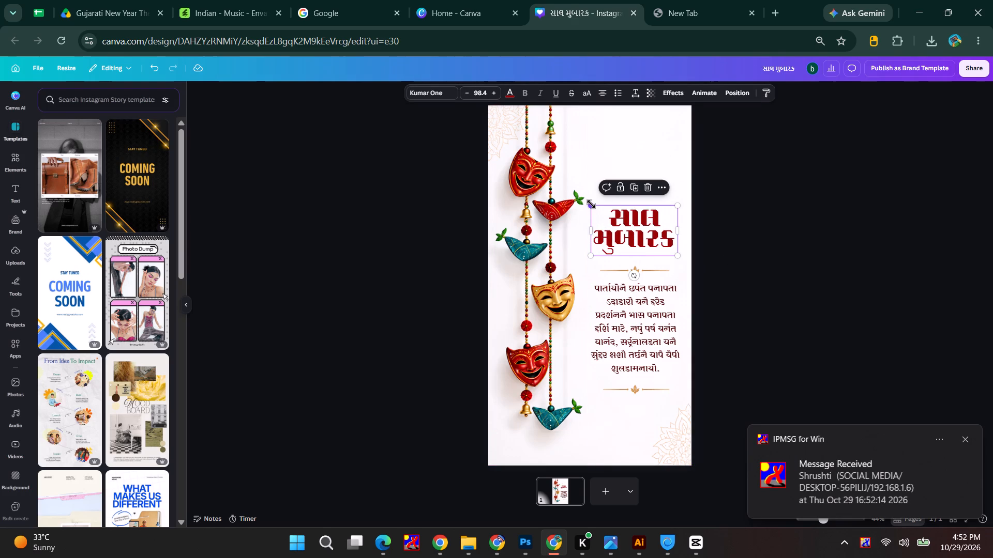
alt+drag(591, 204, 585, 200)
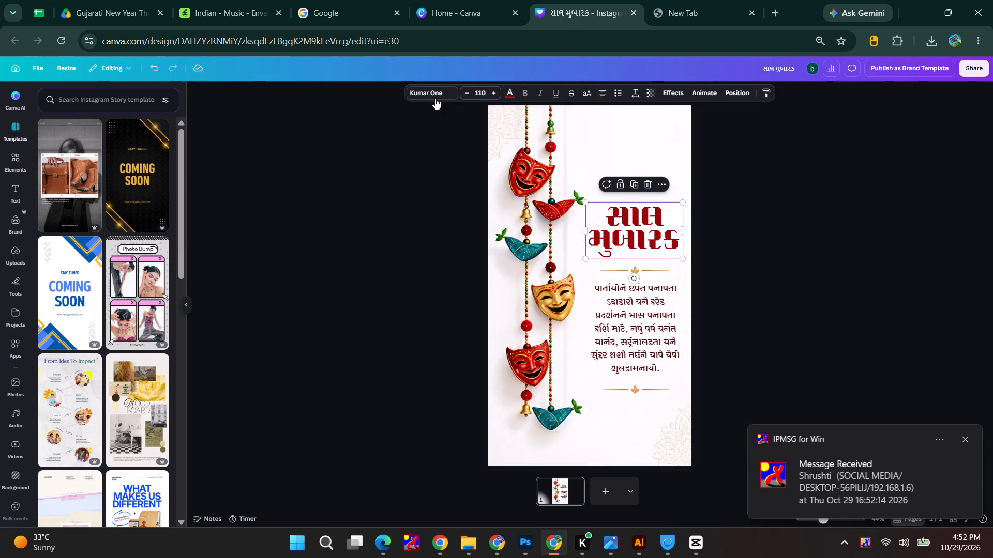
Try Gujarati fonts on the heading, from Farsan through Mukta Vaani Regular, and settle on Baloo Bhai.
click(438, 90)
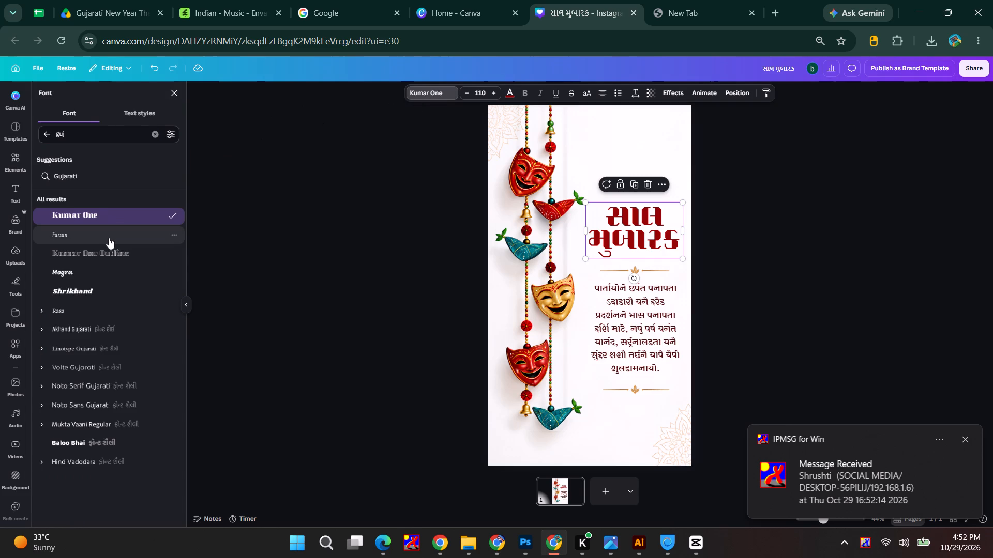
click(109, 238)
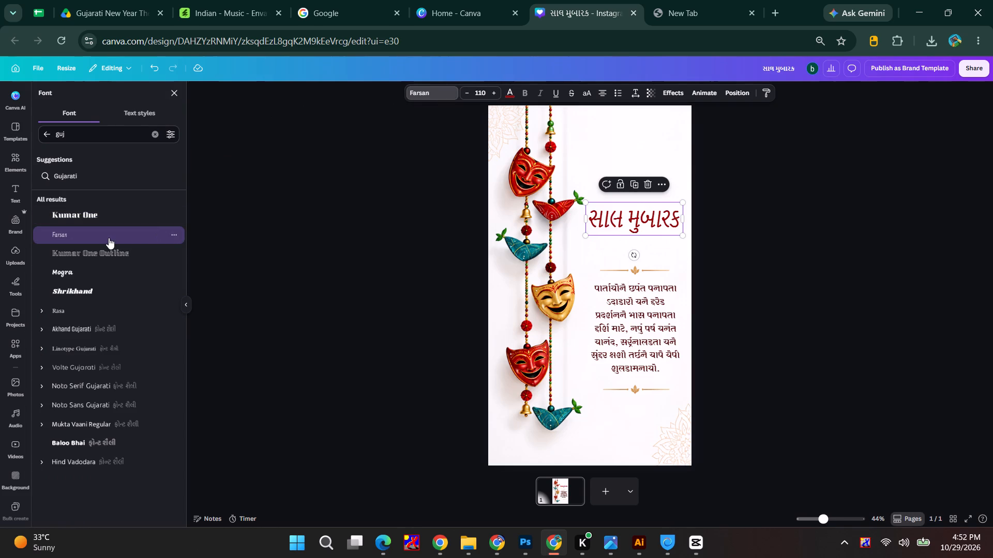
click(100, 317)
click(97, 334)
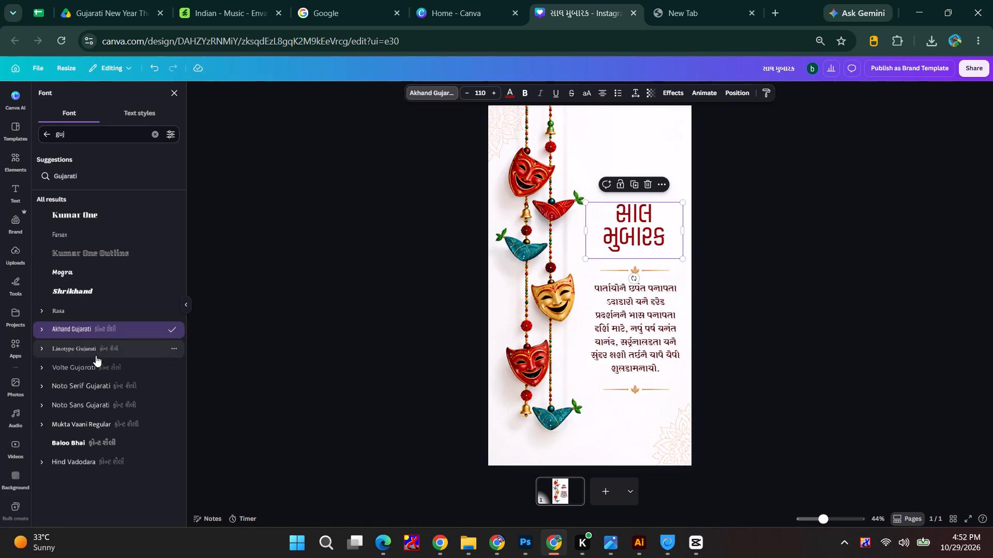
click(96, 352)
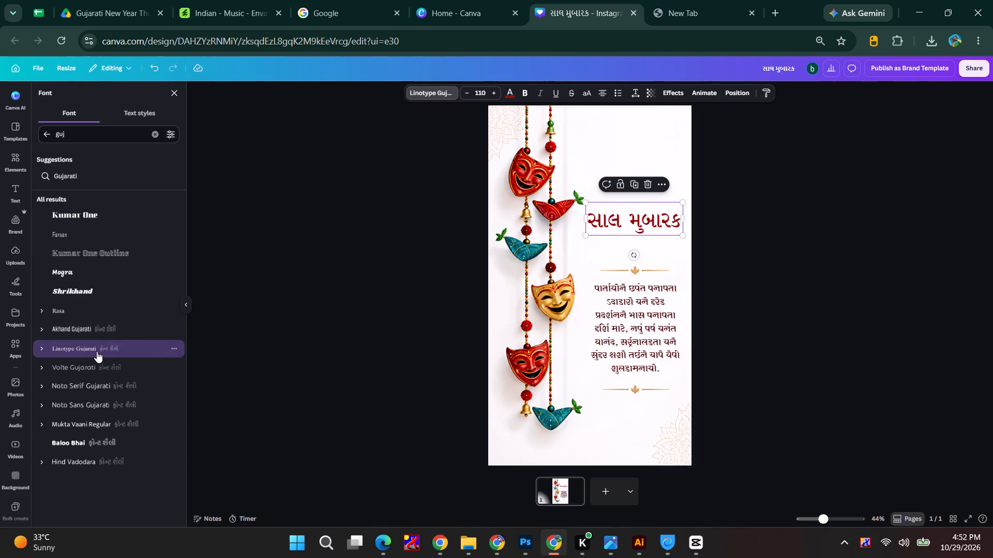
click(97, 372)
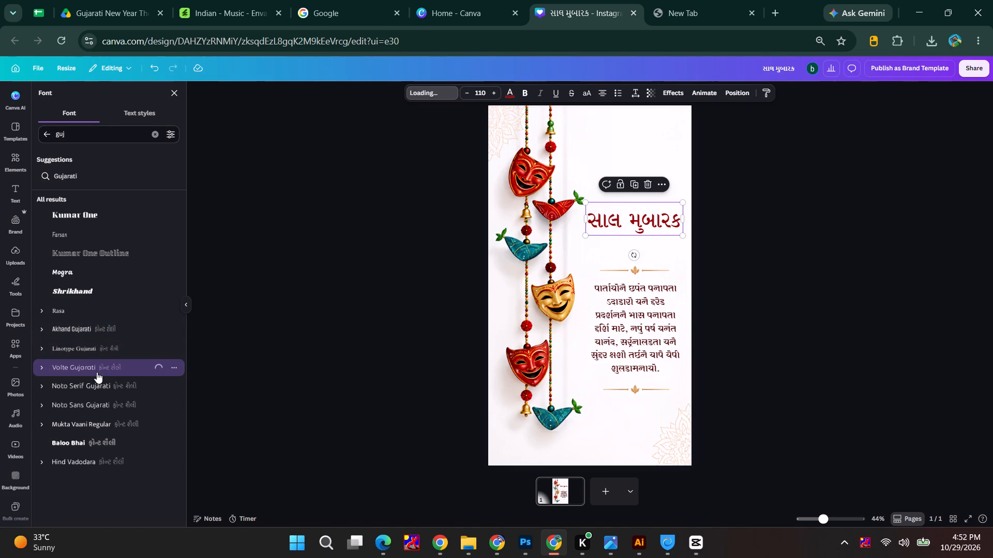
click(74, 389)
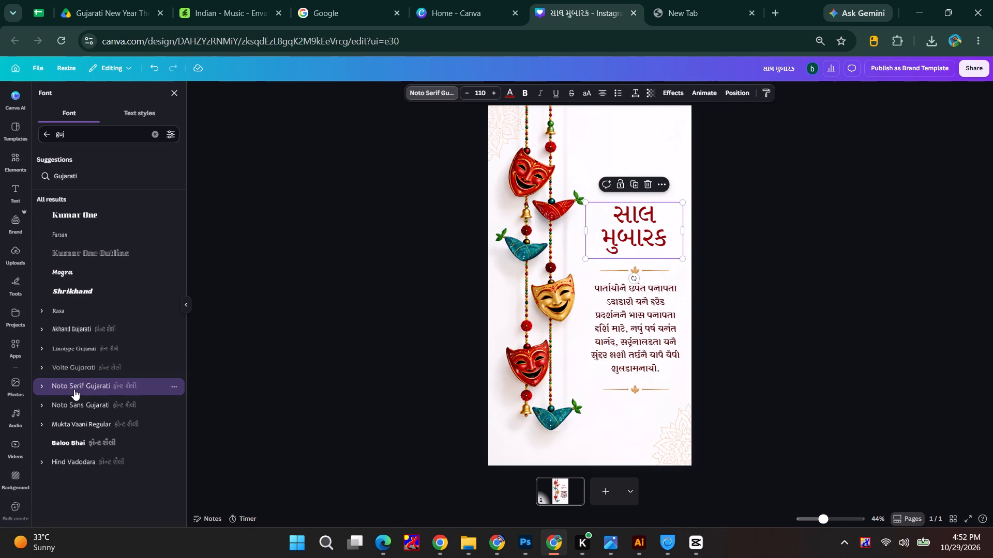
click(72, 404)
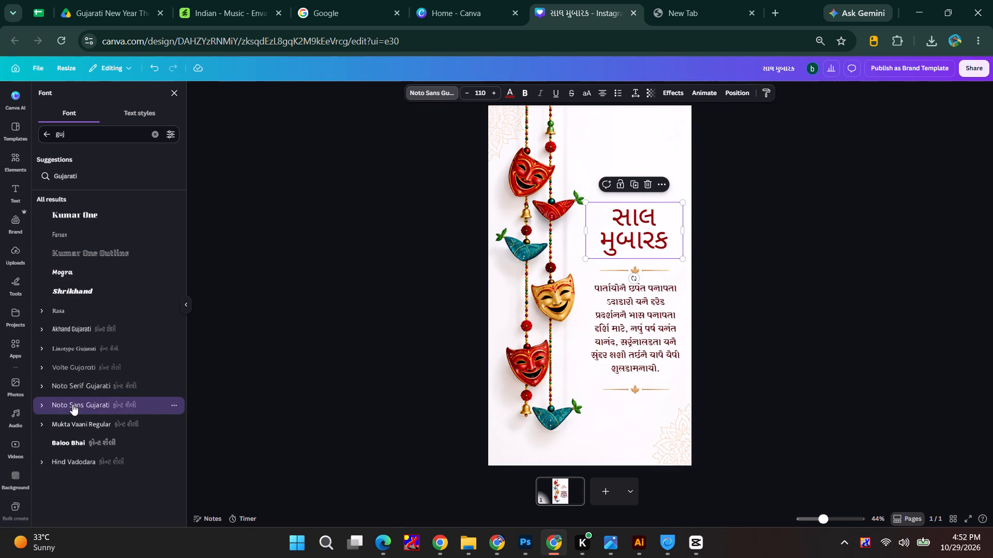
click(65, 421)
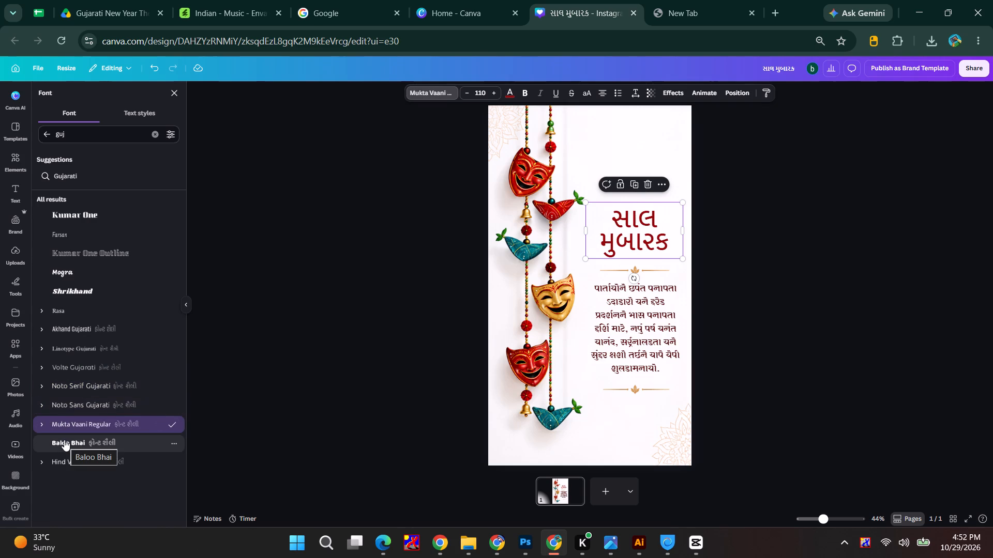
click(64, 440)
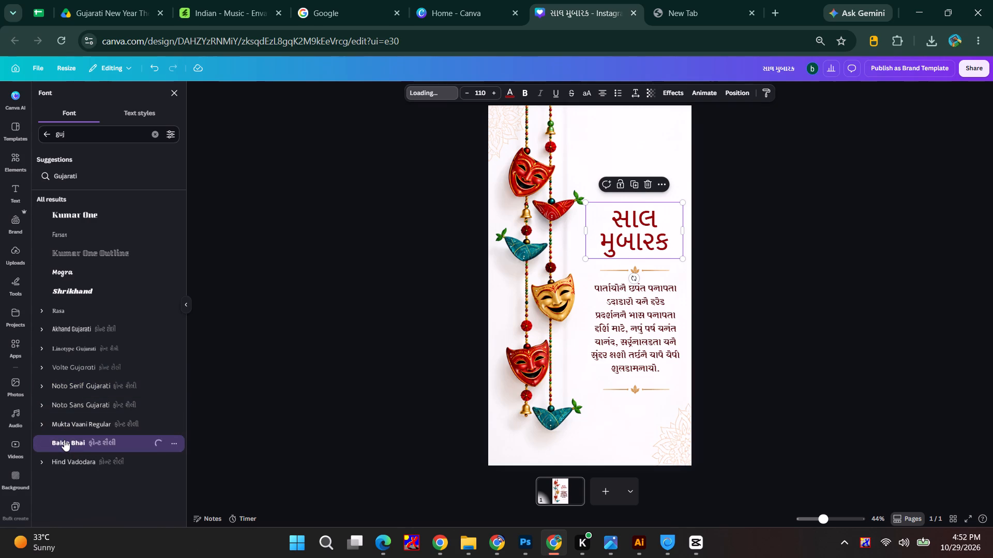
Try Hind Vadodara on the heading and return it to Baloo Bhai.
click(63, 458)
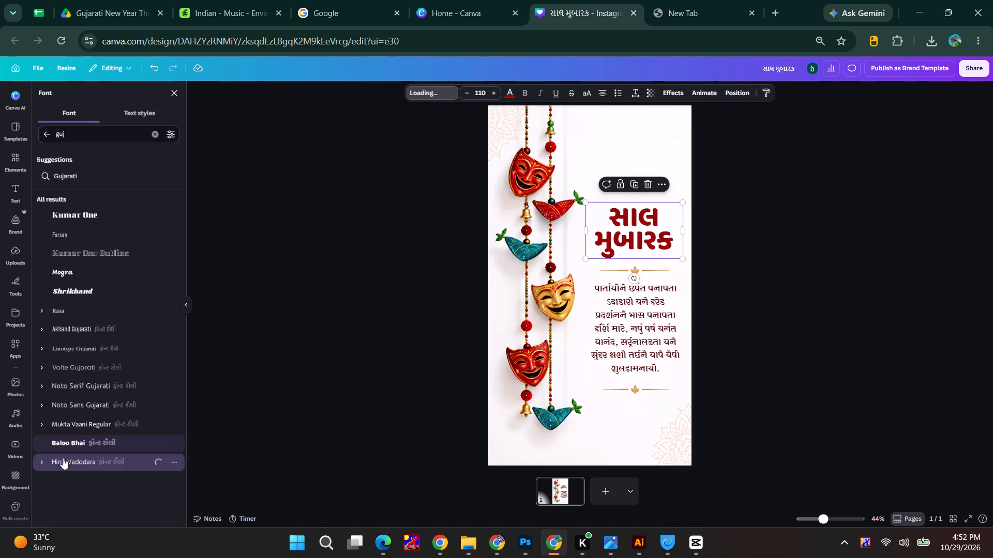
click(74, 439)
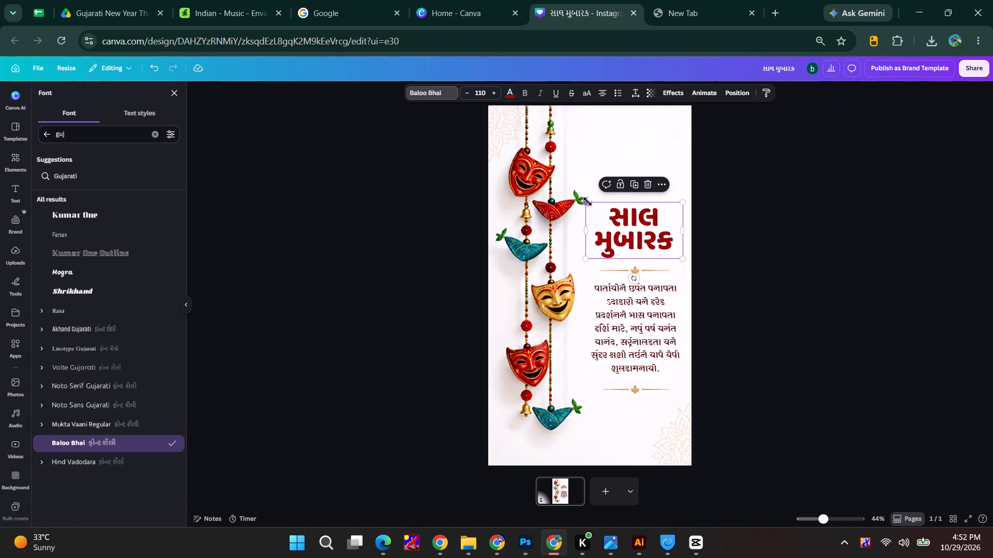
Enlarge the "સાલ મુબારક" heading to font size 135 and nudge it slightly toward the hanging masks.
alt+drag(585, 202, 574, 186)
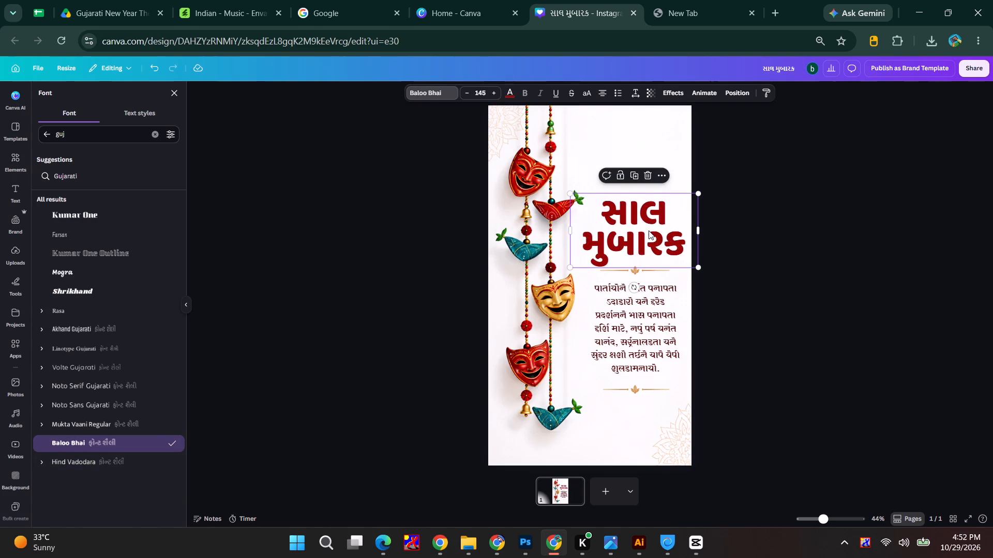
drag(649, 230, 643, 229)
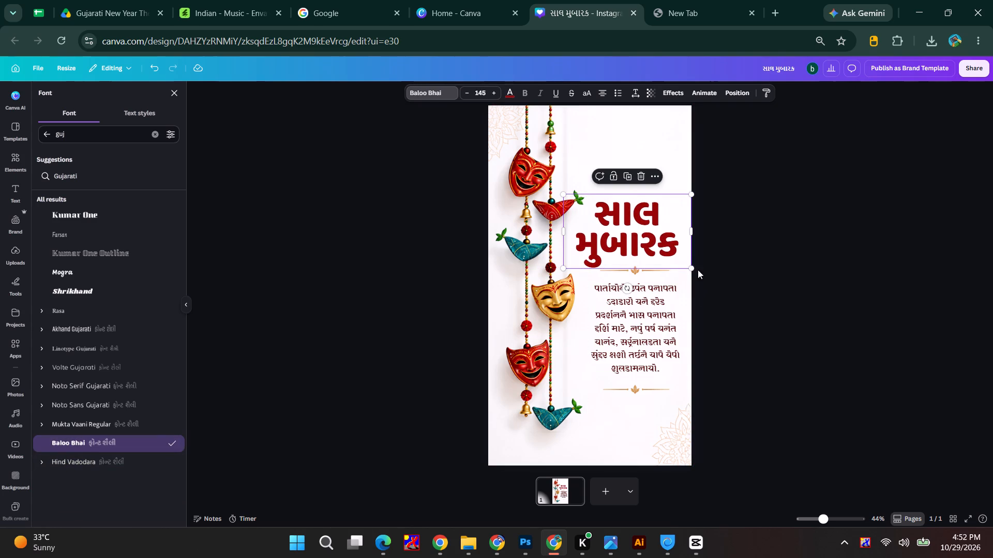
alt+shift+click(694, 269)
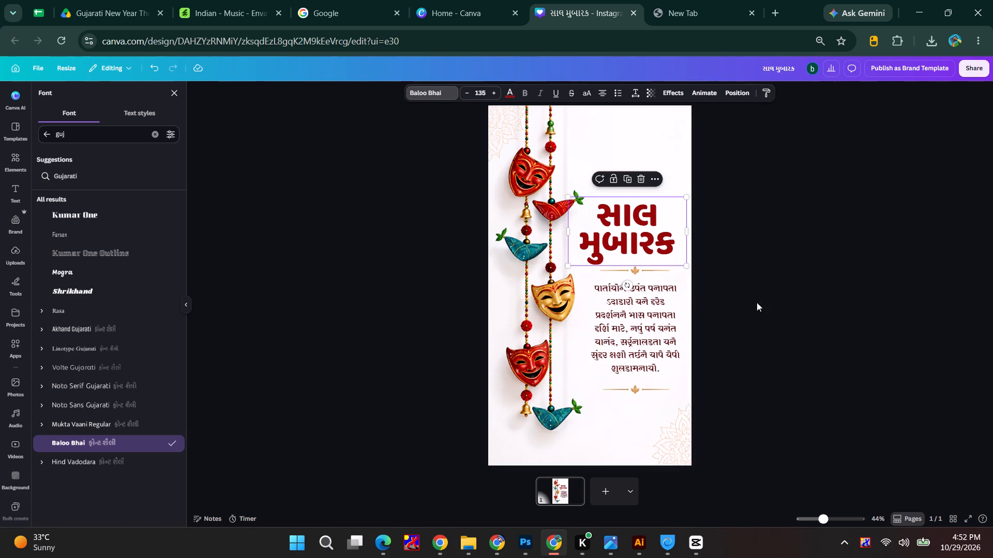
click(821, 281)
Copy the first body sentence, starting "વાર્તાઓને જીવંત", from the MTG story's copy in row 36 of the schedule.
click(625, 322)
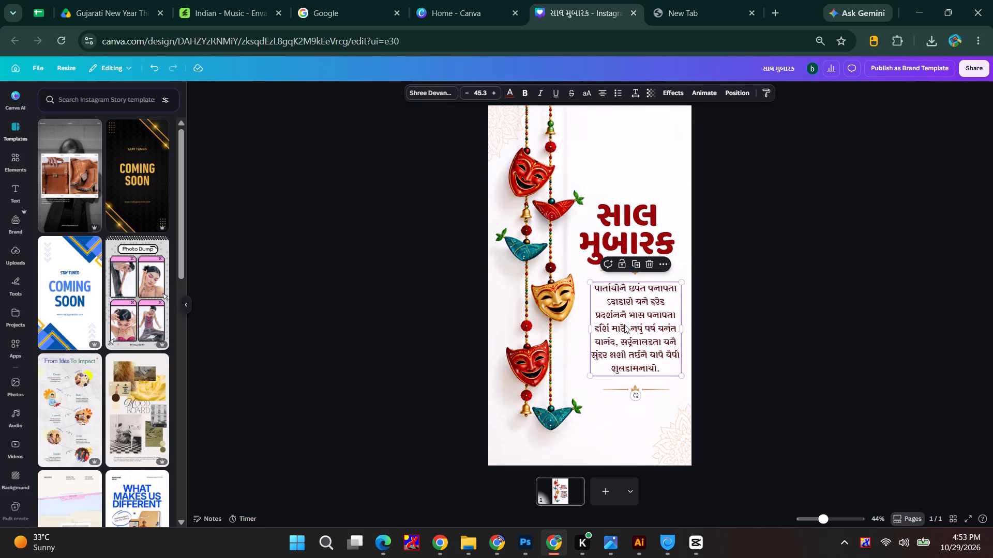
key(alt+Tab)
key(alt+Tab)
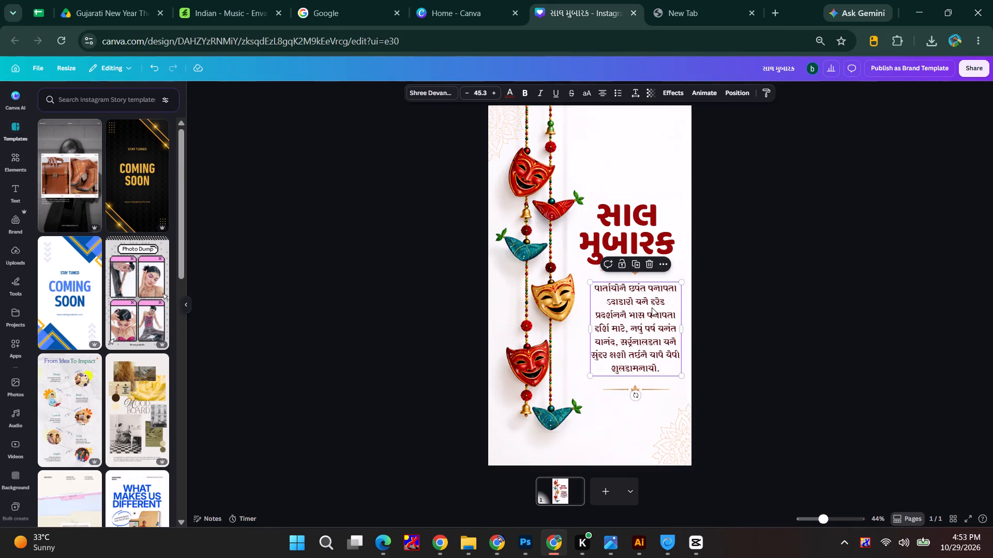
key(alt+Tab)
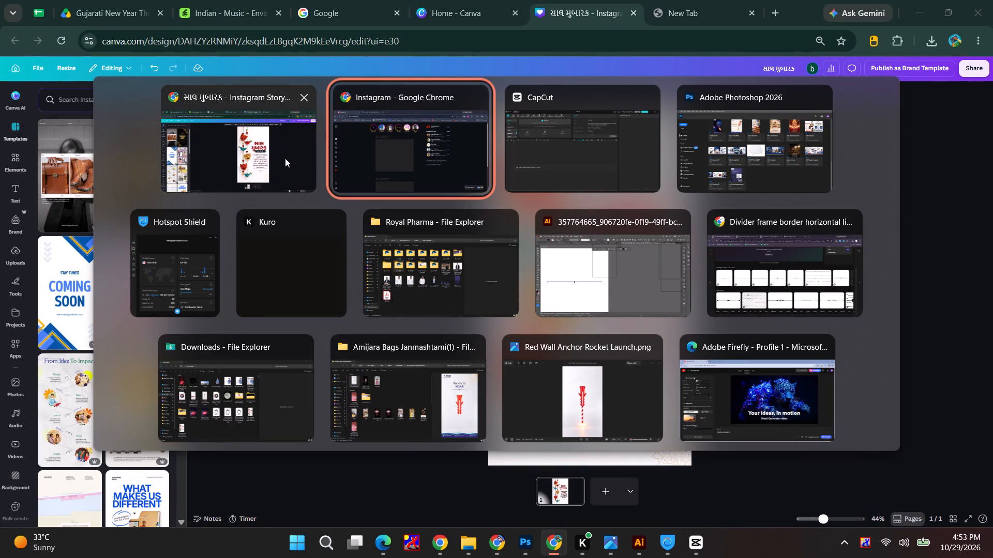
alt+click(40, 0)
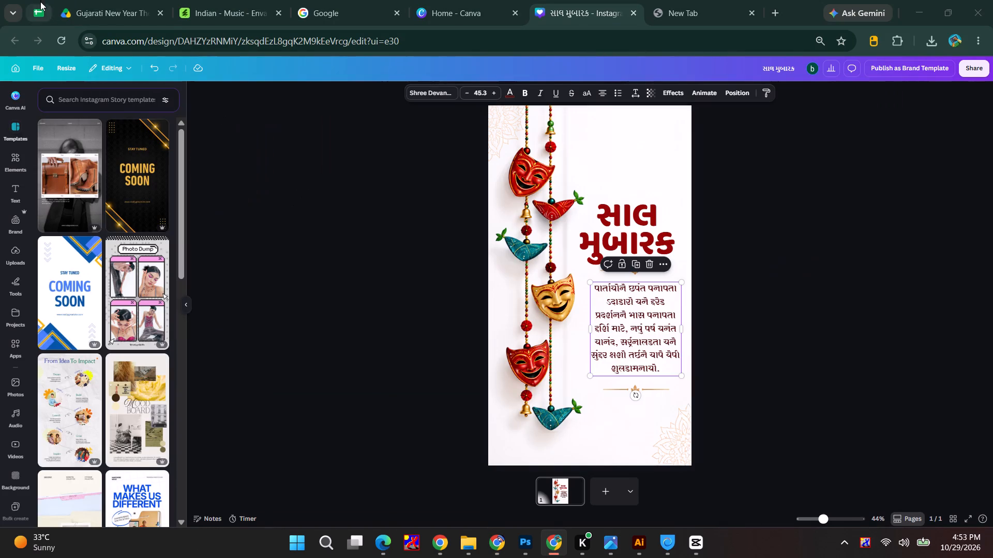
alt+click(30, 0)
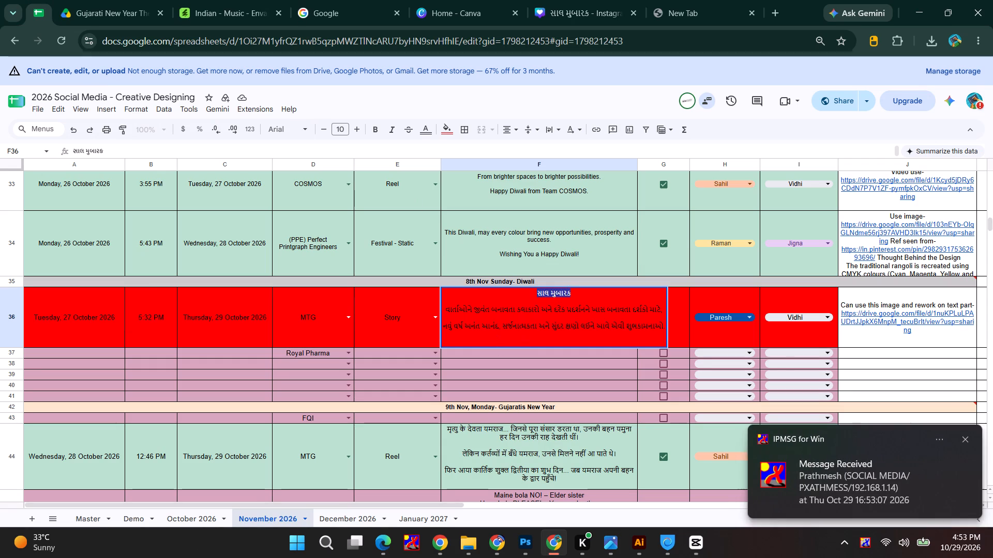
drag(444, 307, 661, 308)
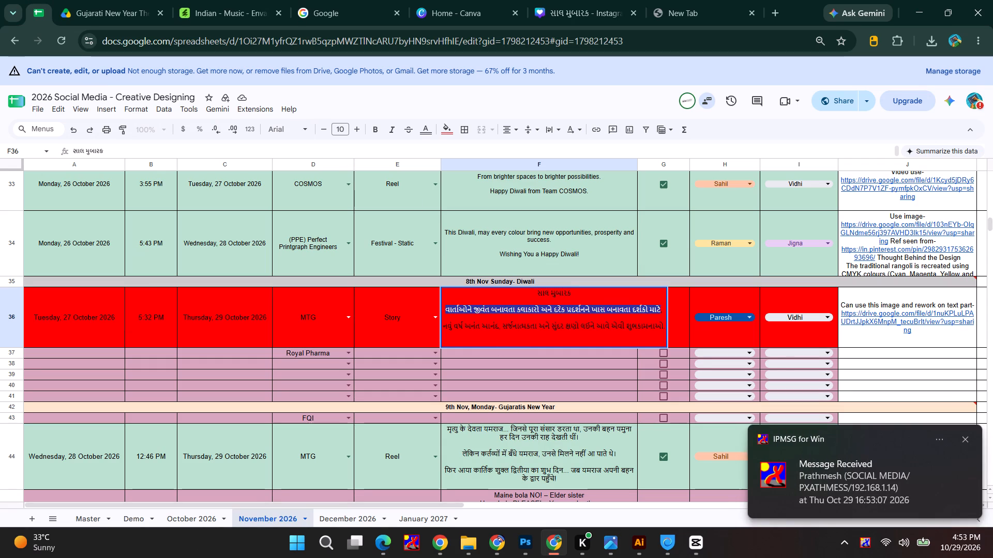
drag(661, 308, 664, 308)
key(ctrl+c)
click(866, 553)
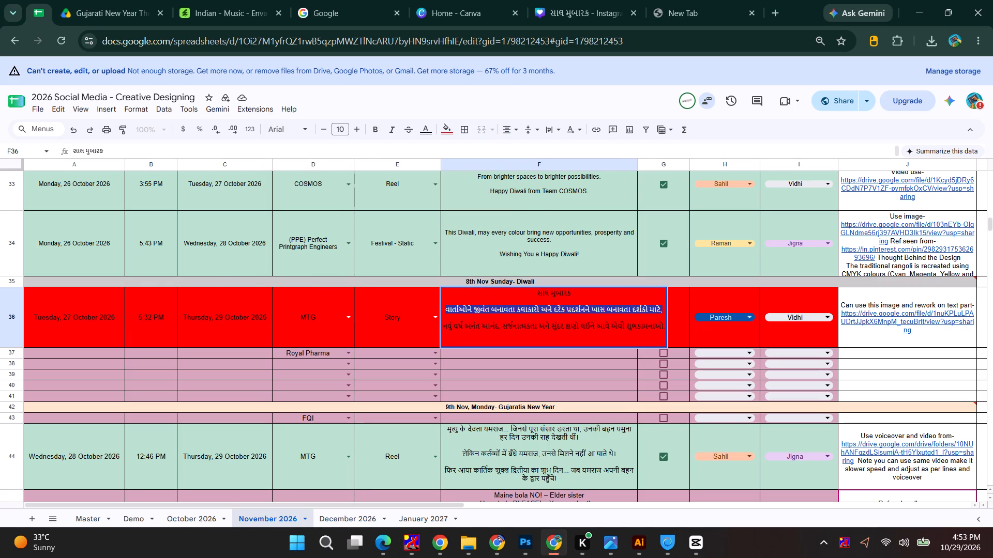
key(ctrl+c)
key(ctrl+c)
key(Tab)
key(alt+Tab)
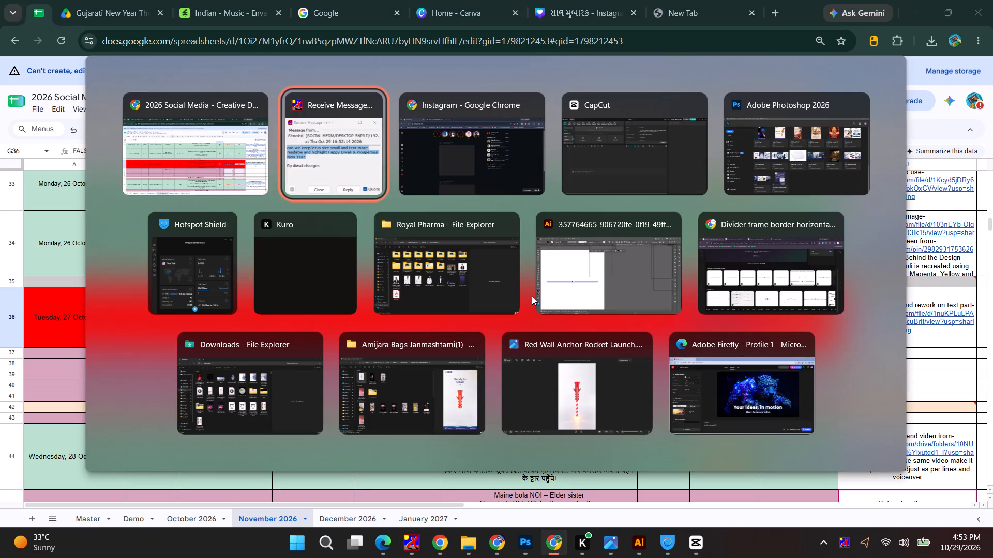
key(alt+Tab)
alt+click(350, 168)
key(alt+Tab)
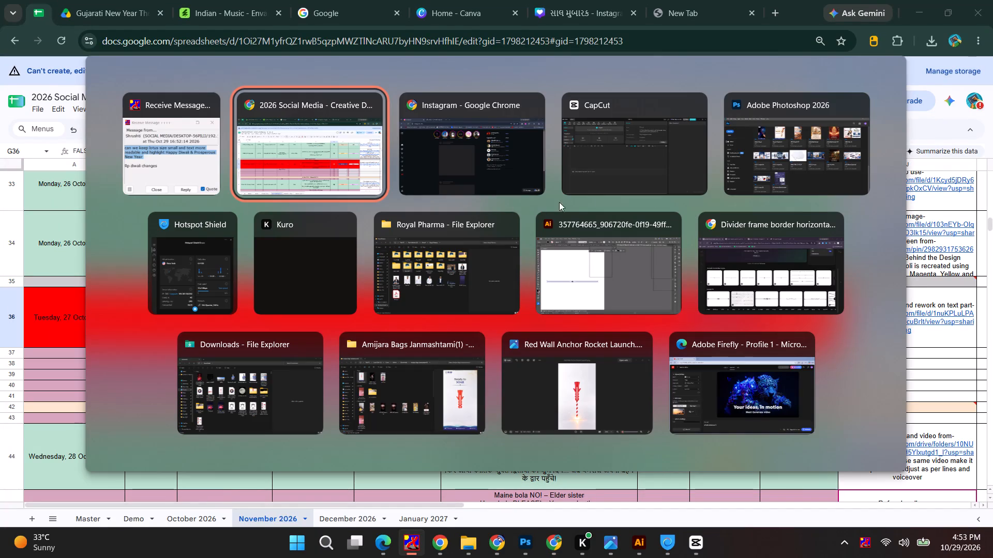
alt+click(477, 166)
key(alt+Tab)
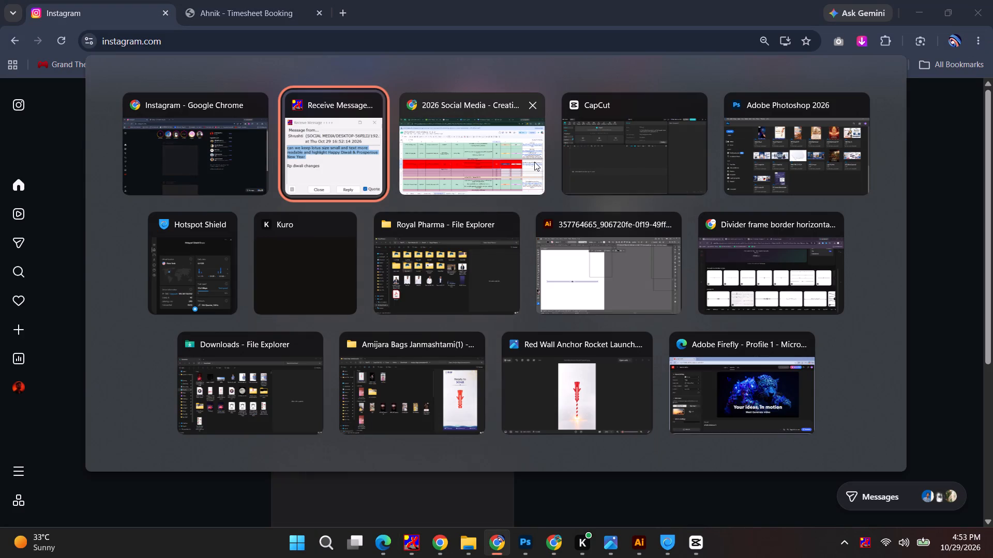
Replace the story's body text in Canva with "વાર્તાઓને જીવંત બનાવતા કલાકારો અને દરેક પ્રદર્શનને ખાસ બનાવતા દર્શકો માટે," copied from schedule row 36.
alt+click(501, 167)
double_click(519, 312)
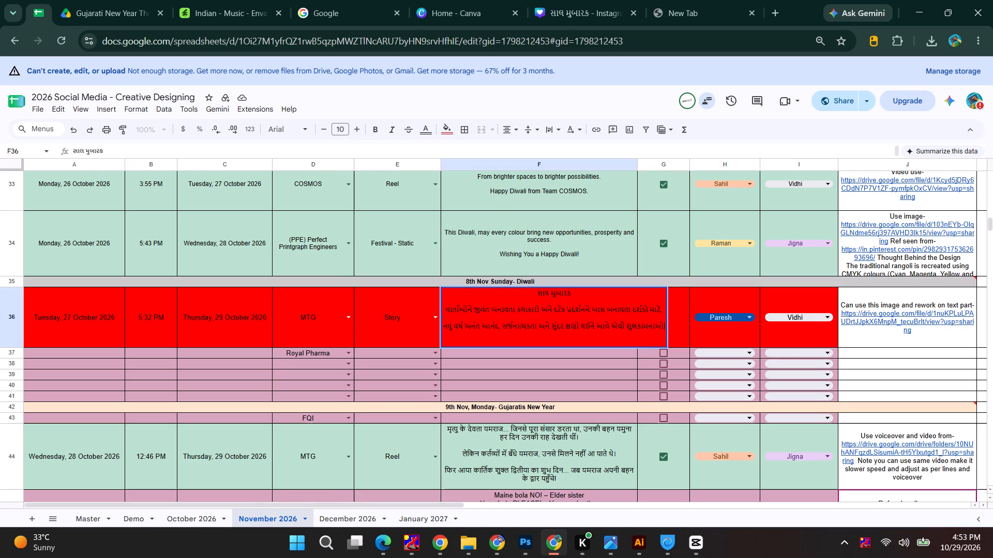
drag(664, 309, 445, 300)
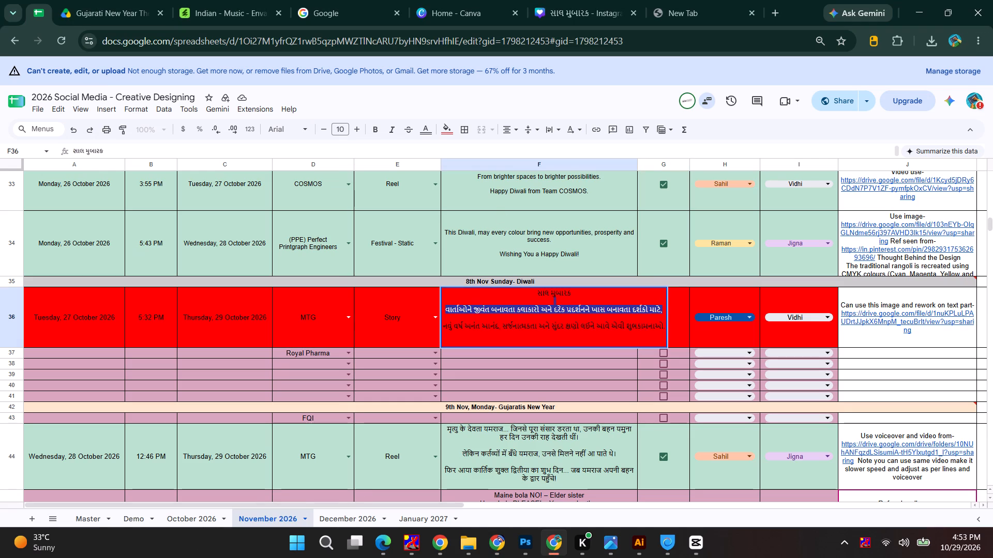
drag(445, 300, 444, 309)
key(ctrl+c)
key(ctrl+c)
key(ctrl+c)
key(alt+Tab)
alt+click(376, 161)
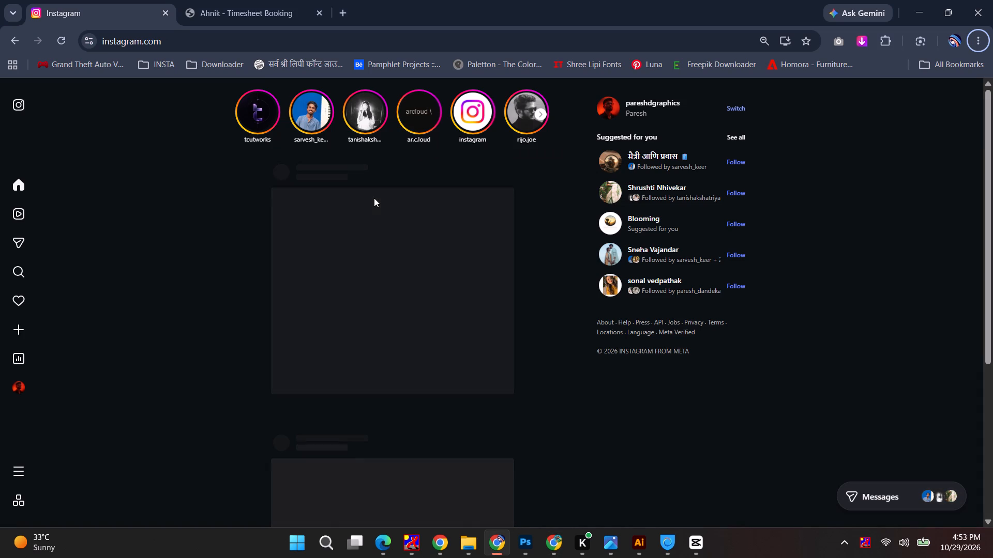
key(alt+Tab)
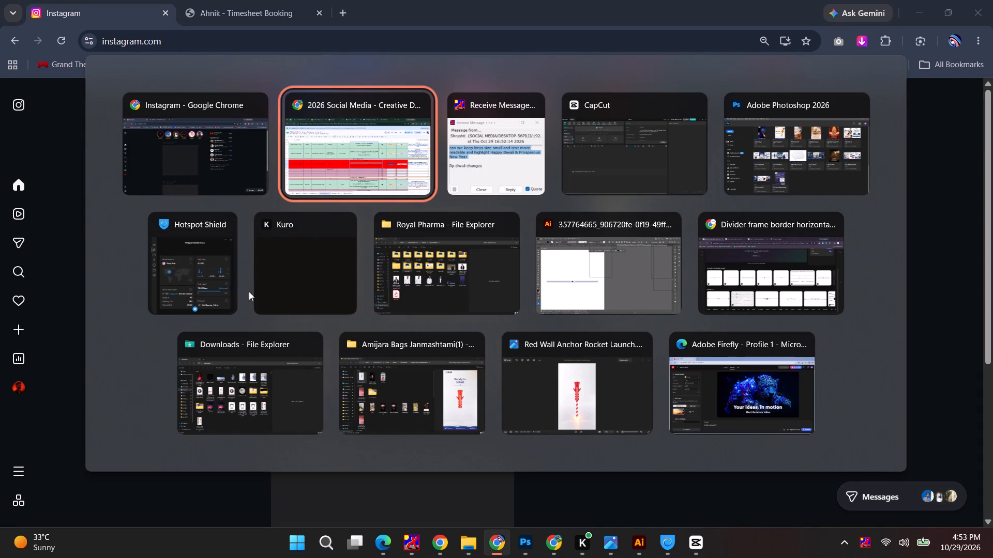
alt+click(315, 149)
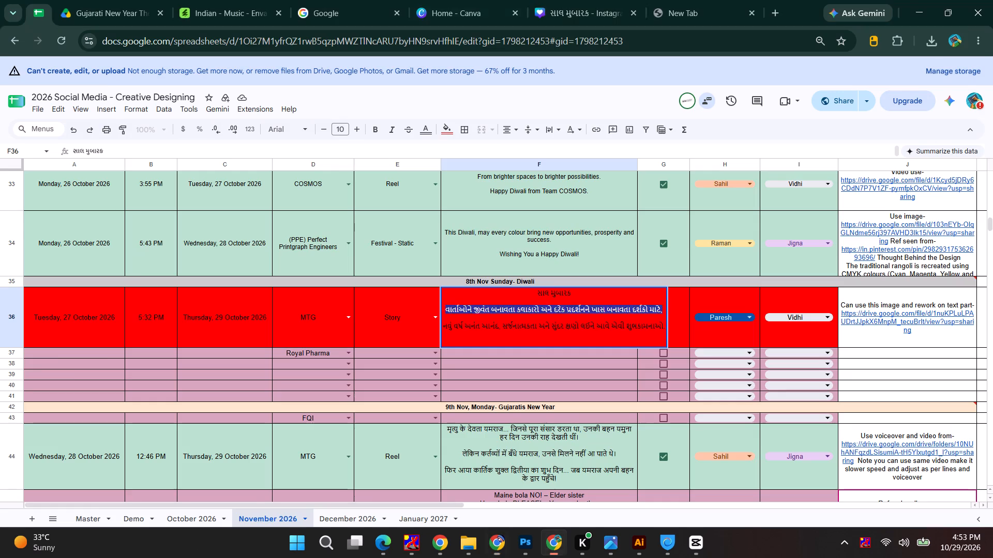
click(574, 8)
double_click(617, 327)
key(ctrl+v)
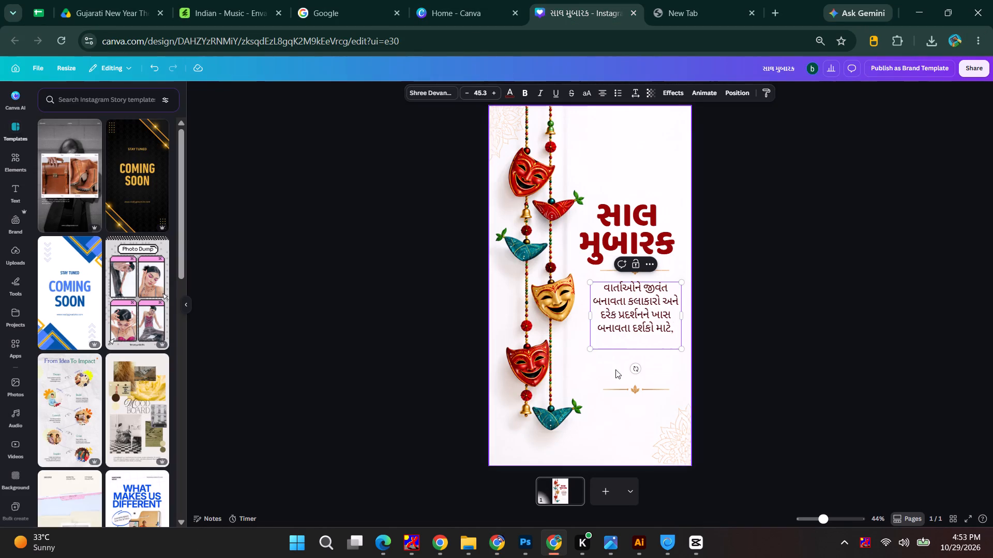
click(733, 358)
Move the lower divider up to sit just below the shortened body text.
drag(631, 391, 631, 347)
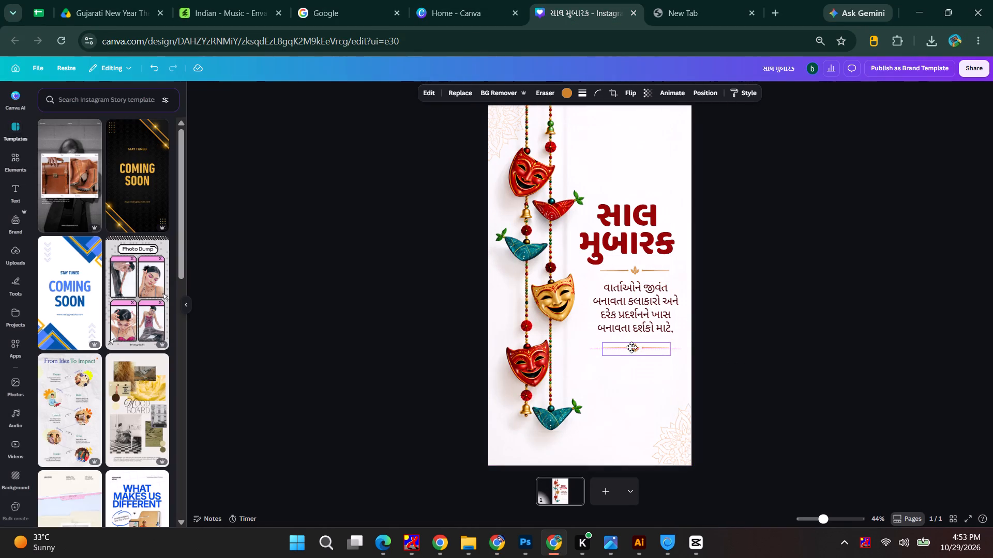
drag(631, 347, 631, 350)
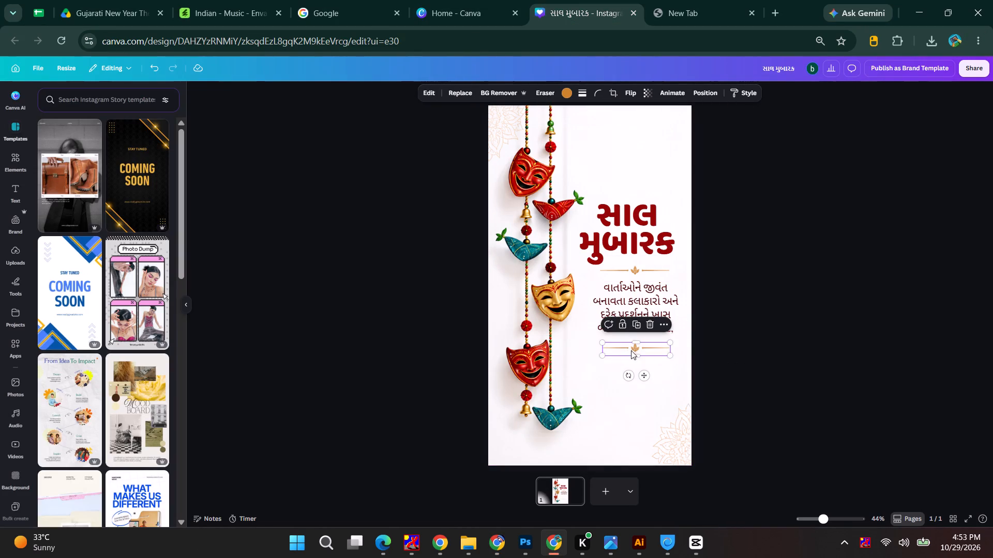
click(639, 301)
click(750, 349)
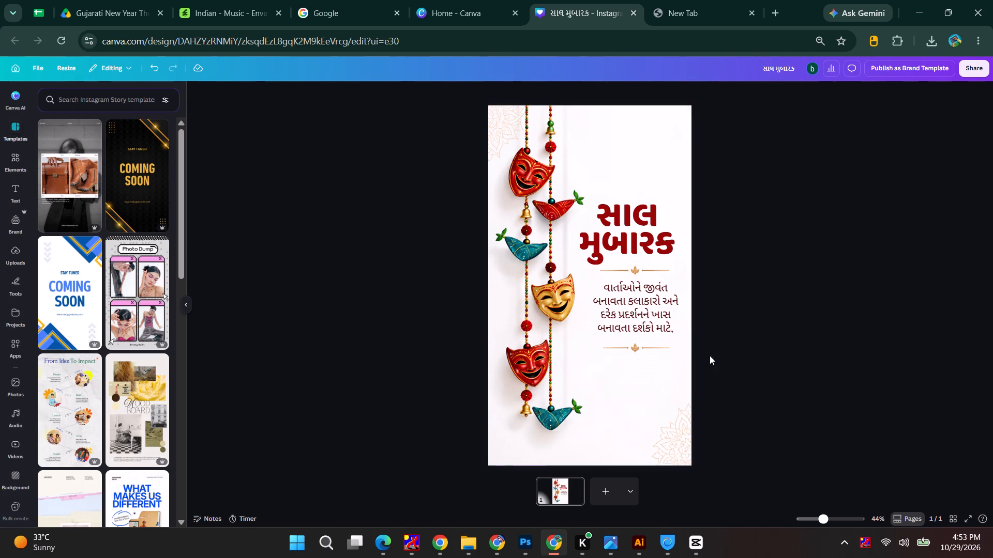
click(763, 247)
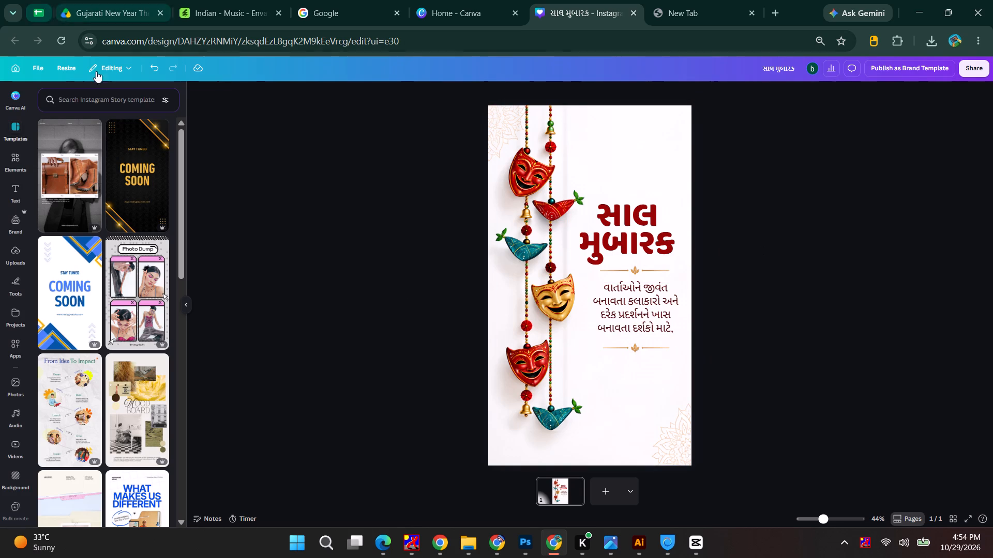
Copy the second sentence, starting "નવું વર્ષ અનંત આનંદ", from schedule row 36 and return to the Canva story.
click(40, 0)
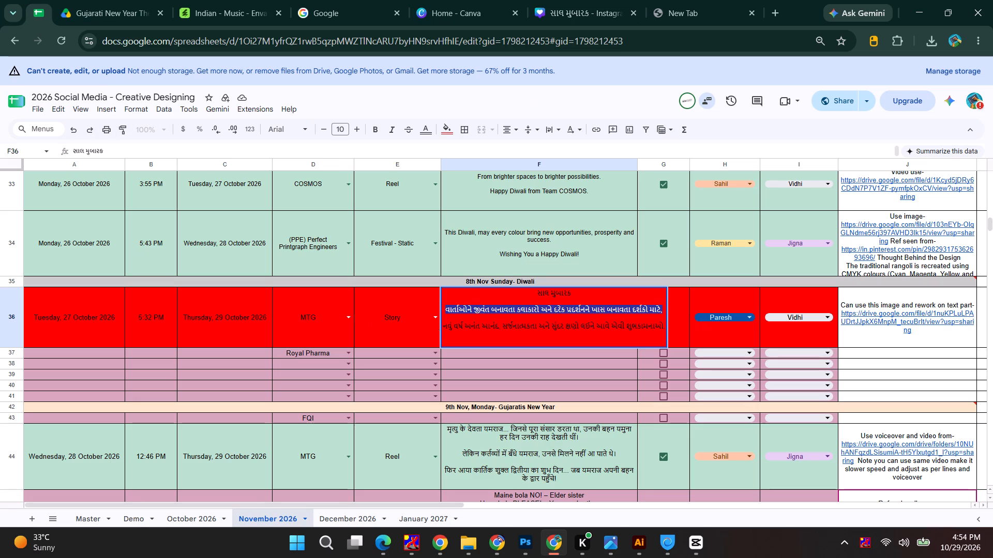
drag(444, 324, 675, 325)
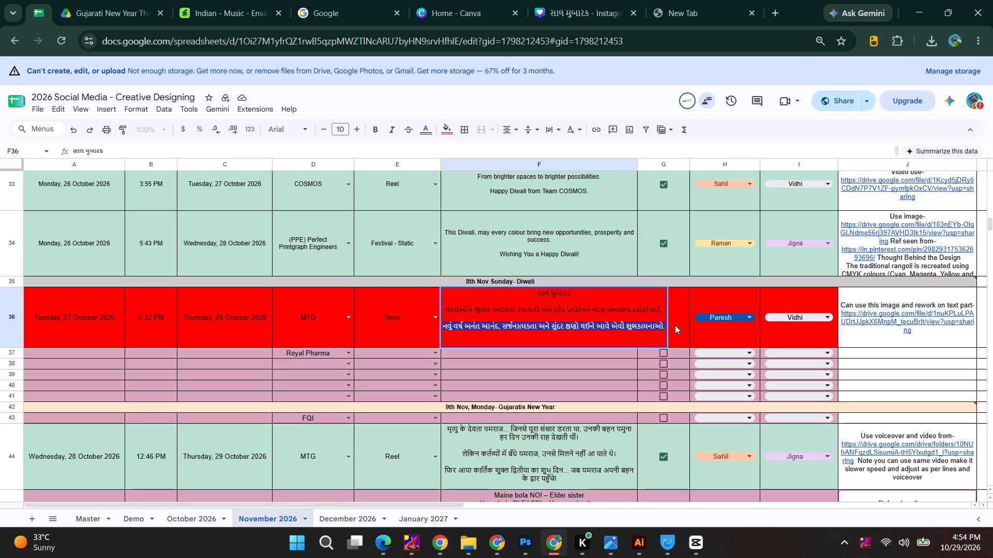
key(ctrl+c)
key(alt+Tab)
key(alt+Tab)
alt+click(457, 156)
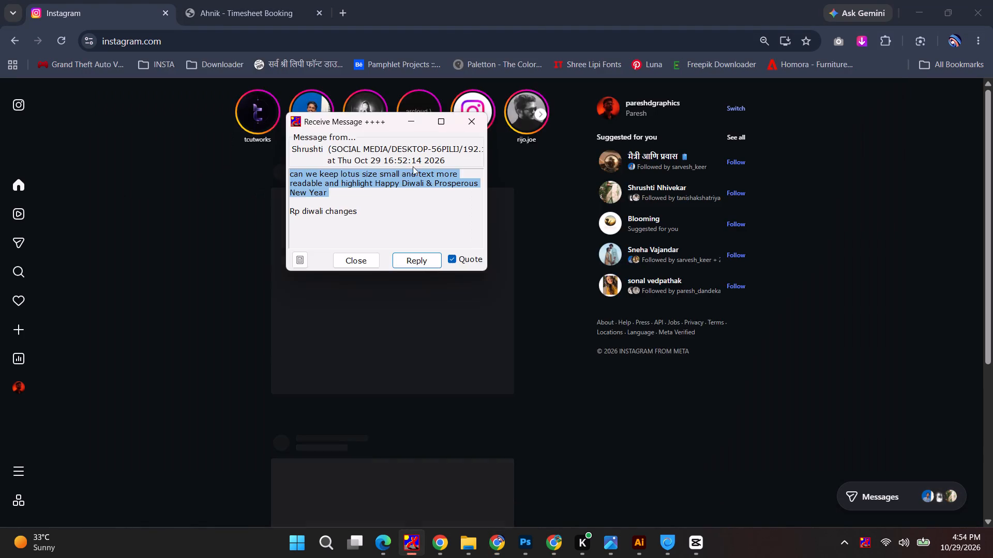
key(alt+Tab)
alt+click(485, 165)
key(alt+Tab)
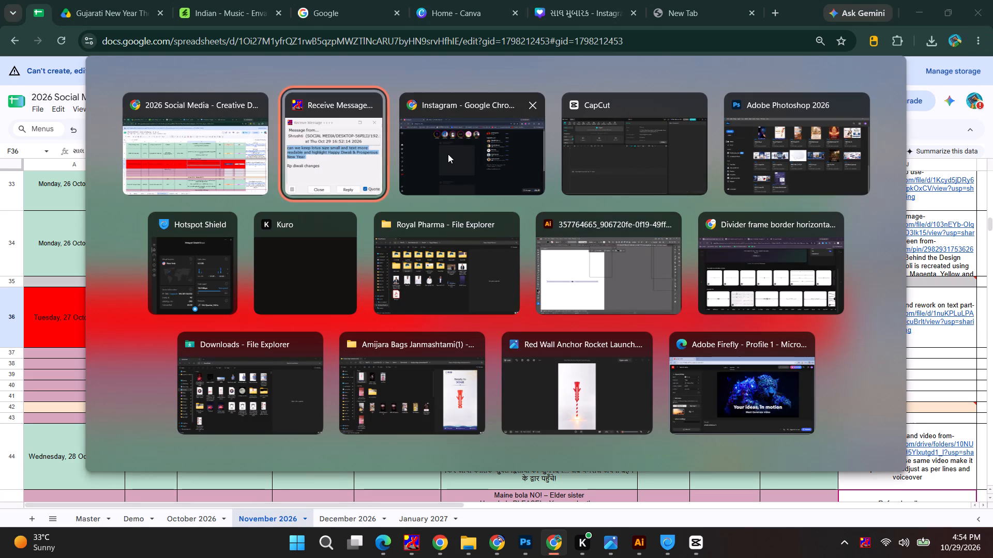
key(alt+Tab)
click(564, 6)
Set the body text in the Hind Vadodara font.
click(648, 316)
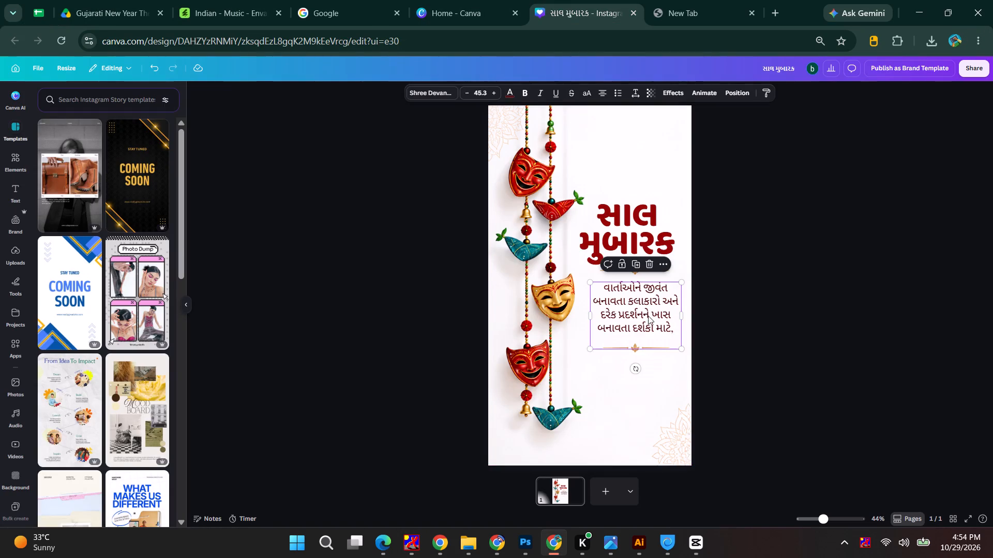
double_click(424, 102)
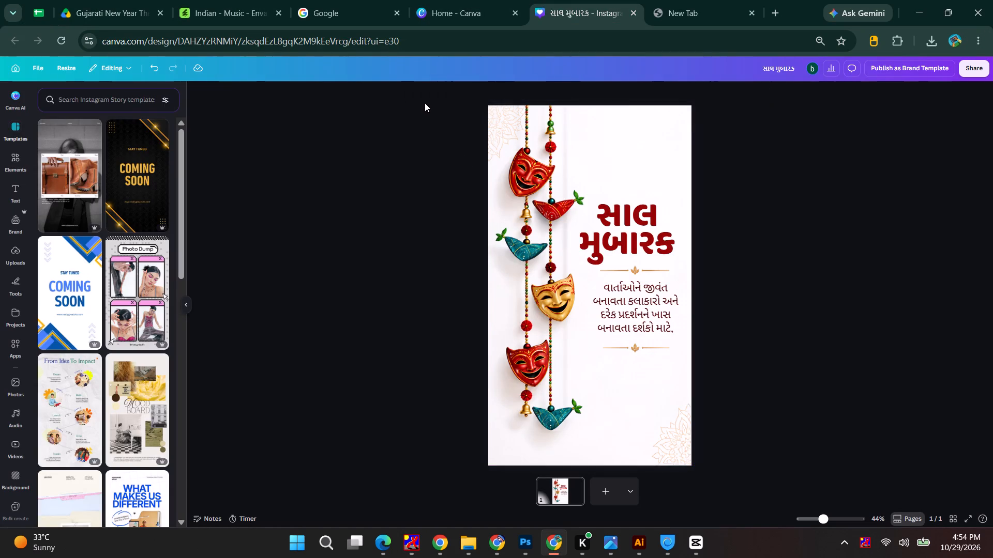
click(691, 322)
click(634, 295)
click(421, 89)
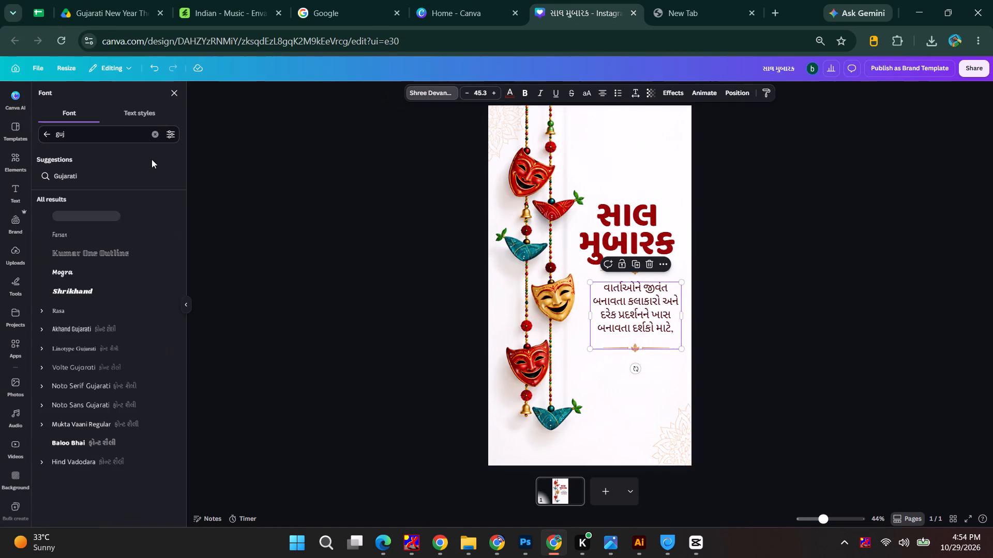
click(63, 462)
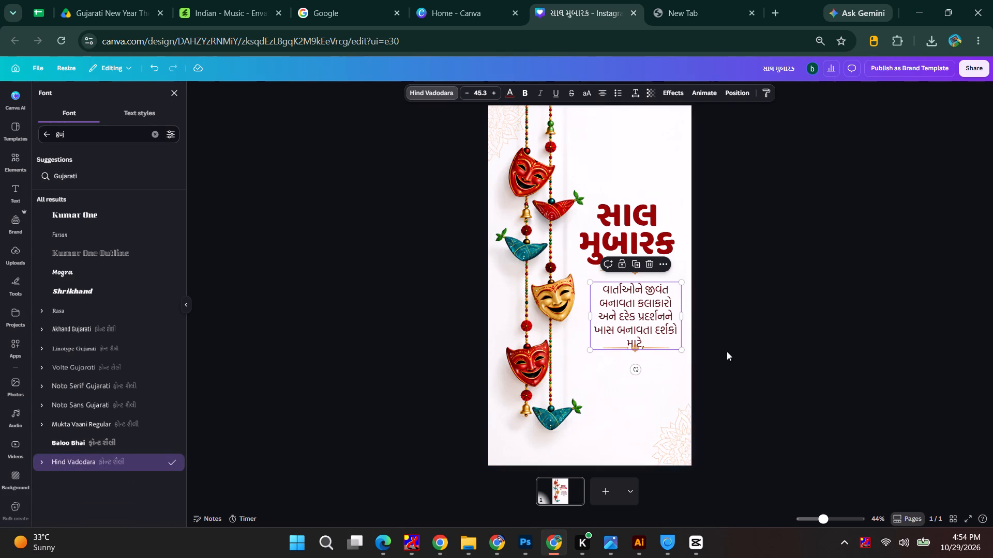
Select the whole body paragraph for editing.
double_click(654, 321)
key(ctrl+a)
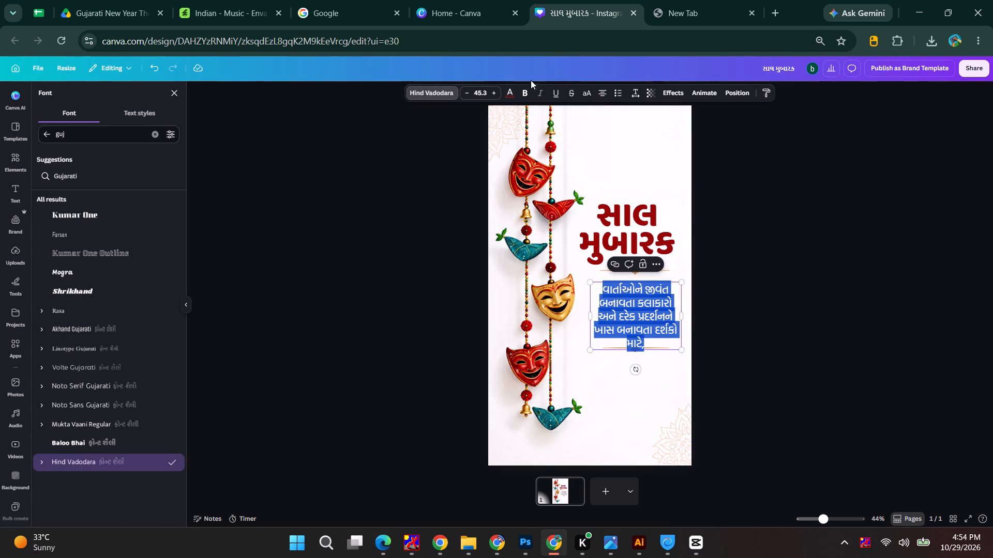
Reduce the body paragraph's font size to 44.3.
click(467, 92)
click(784, 289)
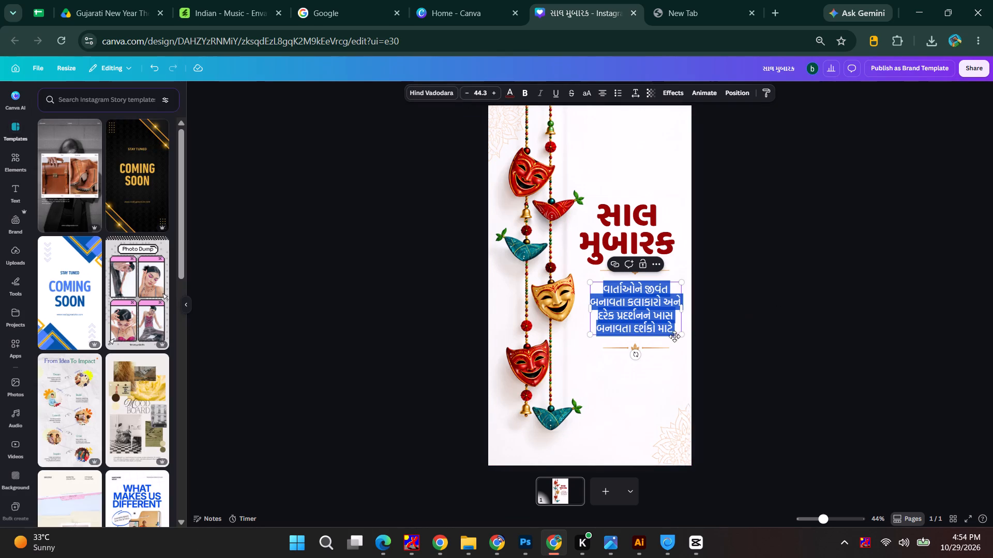
Delete the trailing comma at the end of the body paragraph.
double_click(657, 325)
click(674, 333)
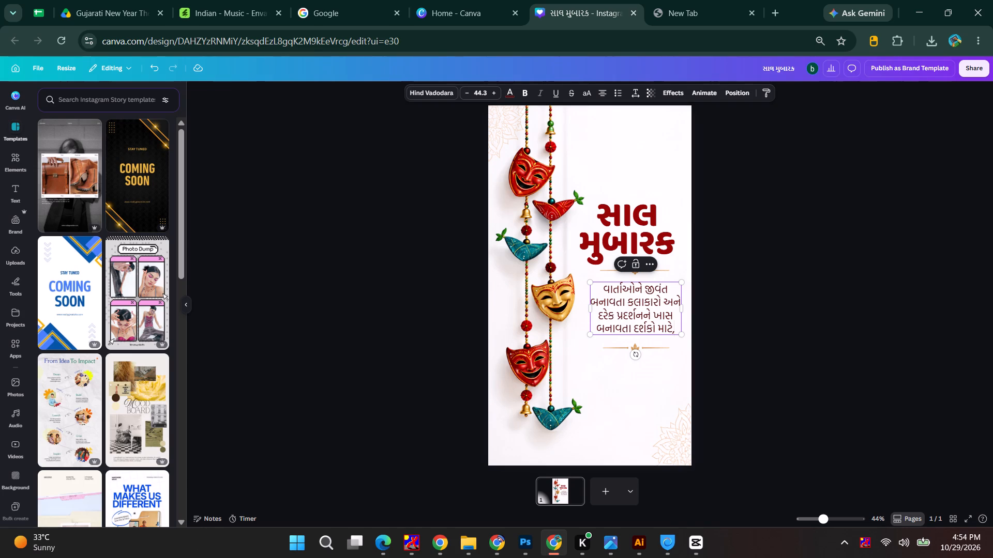
key(BackSpace)
click(850, 313)
Duplicate the body paragraph below the lower divider and replace its text with "નવું વર્ષ અનંત આનંદ, સર્જનાત્મકતા અને સુંદર ક્ષણો લઈને આવે એવી શુભકામનાઓ.".
alt+drag(640, 301, 638, 343)
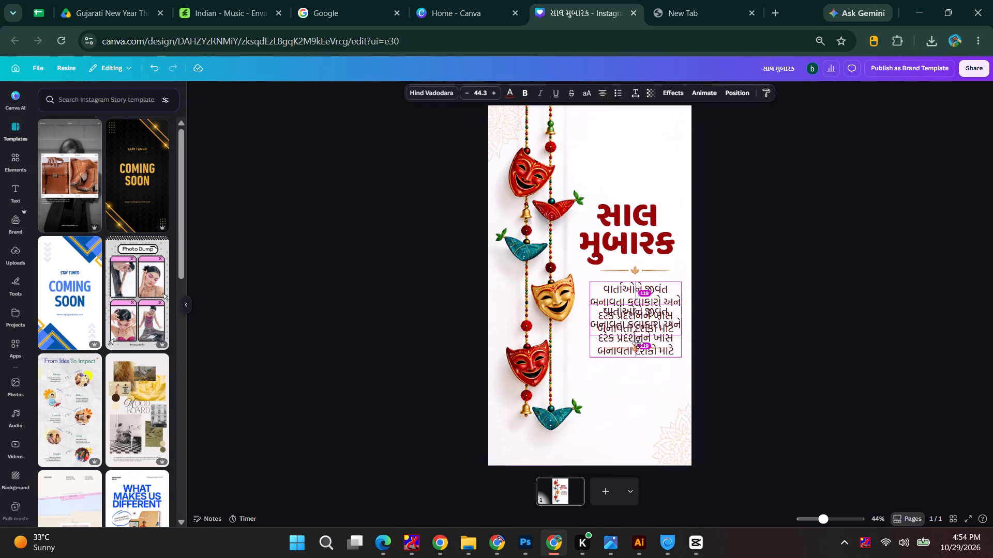
alt+drag(638, 343, 641, 376)
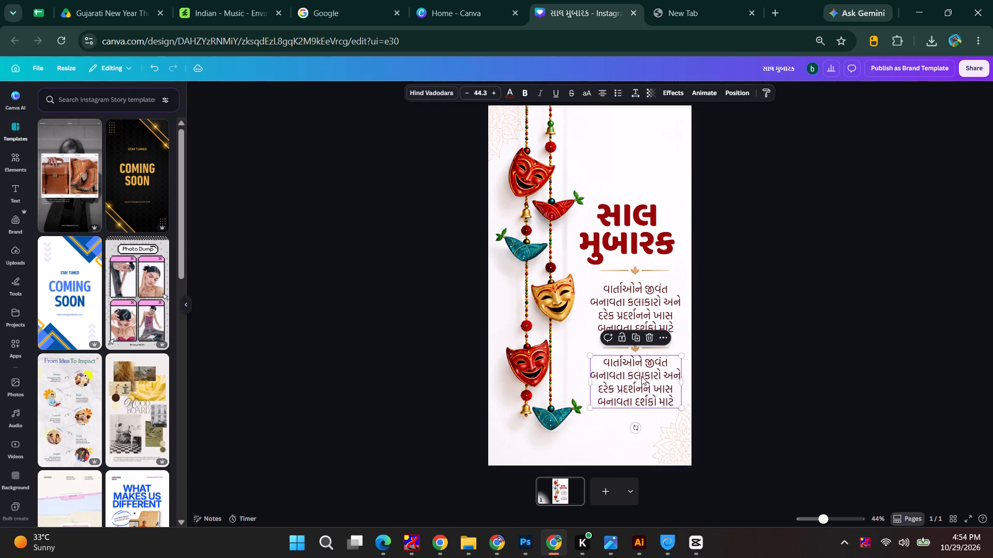
double_click(641, 376)
key(ctrl+v)
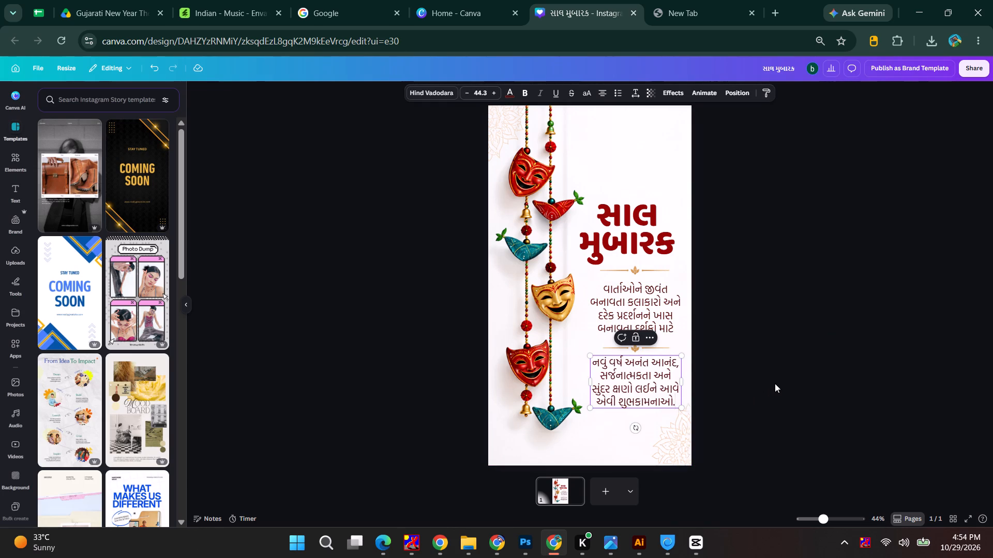
click(775, 383)
click(826, 386)
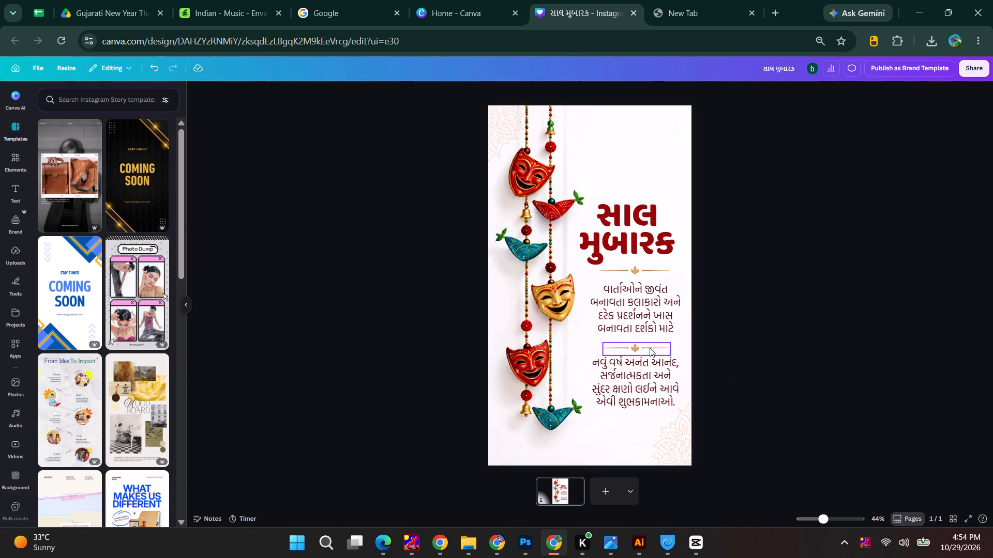
Nudge the lower divider and the second paragraph slightly upward to tighten and even out the spacing.
click(635, 350)
click(763, 367)
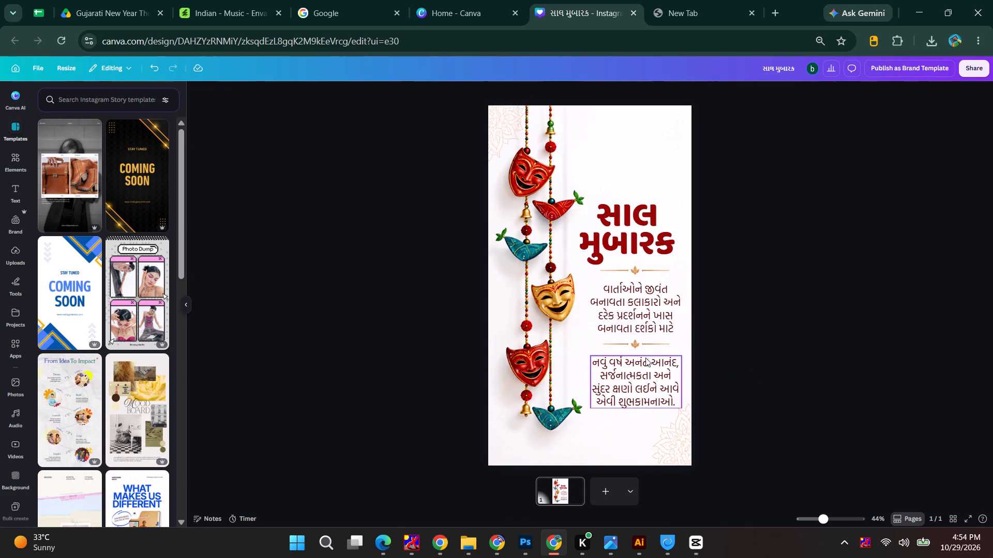
click(629, 387)
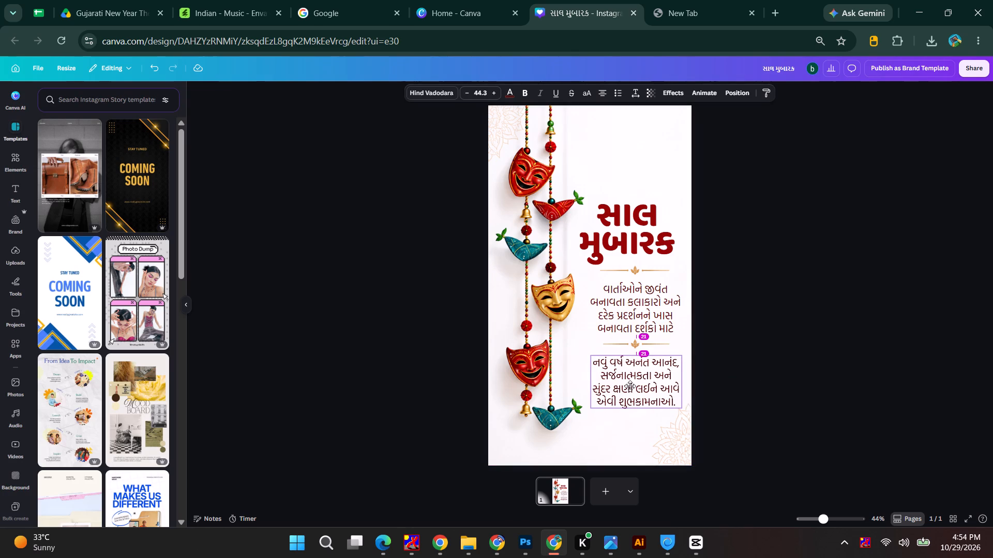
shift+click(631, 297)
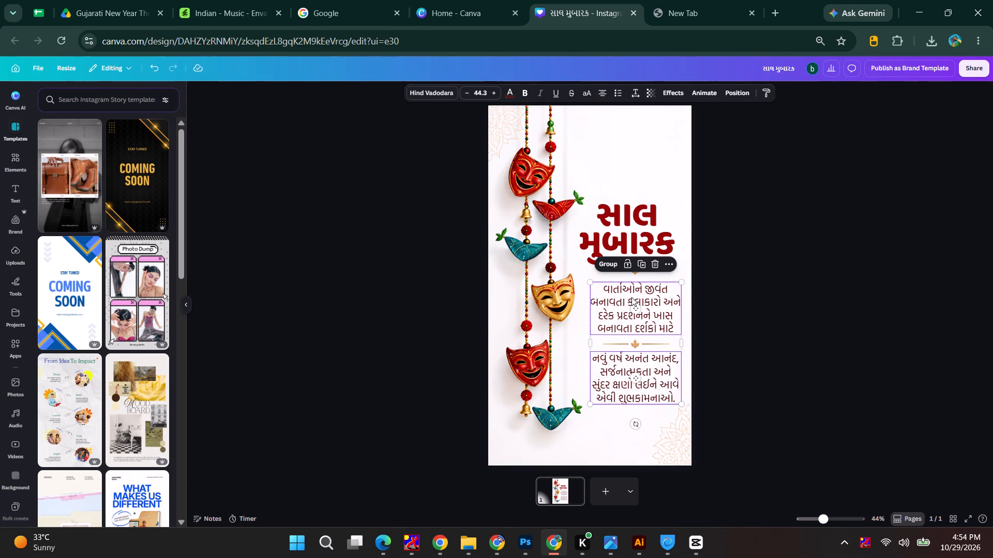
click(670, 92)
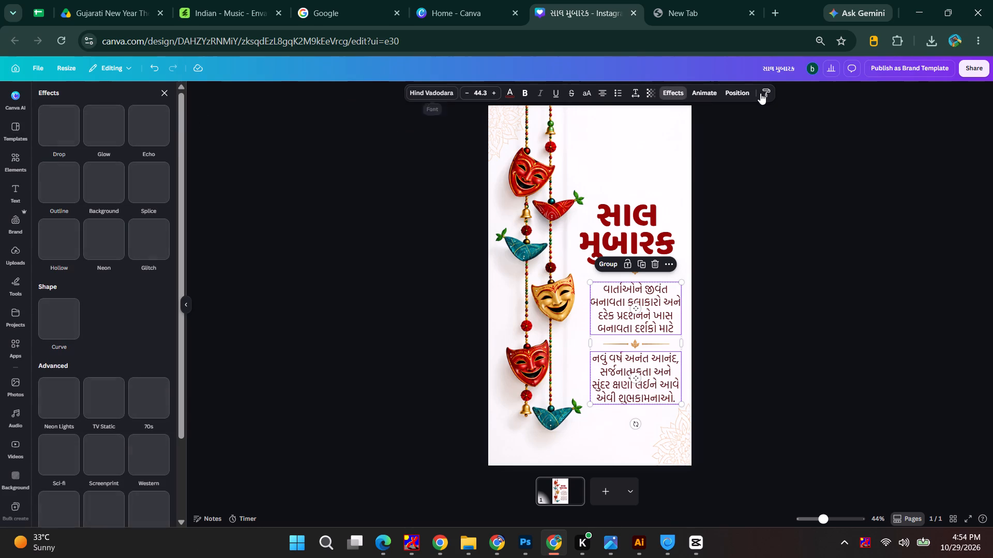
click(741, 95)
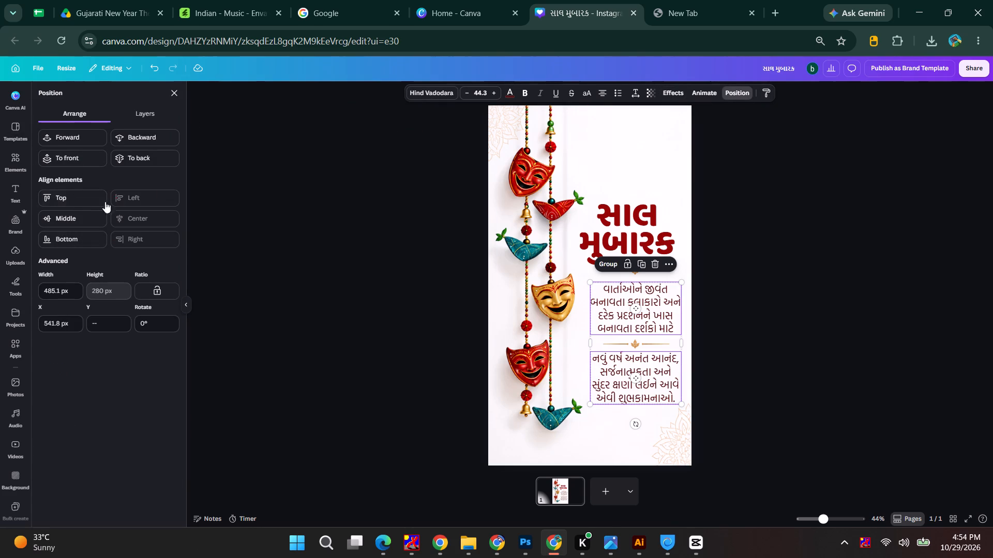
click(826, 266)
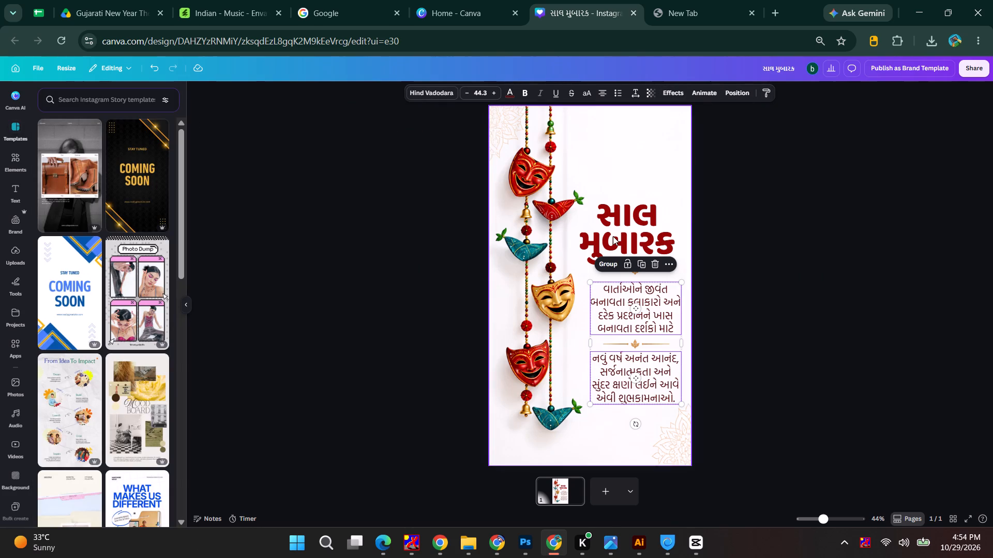
Move the "સાલ મુબારક" heading slightly to the right so it centres over the divider and paragraphs.
click(613, 236)
drag(628, 242, 633, 238)
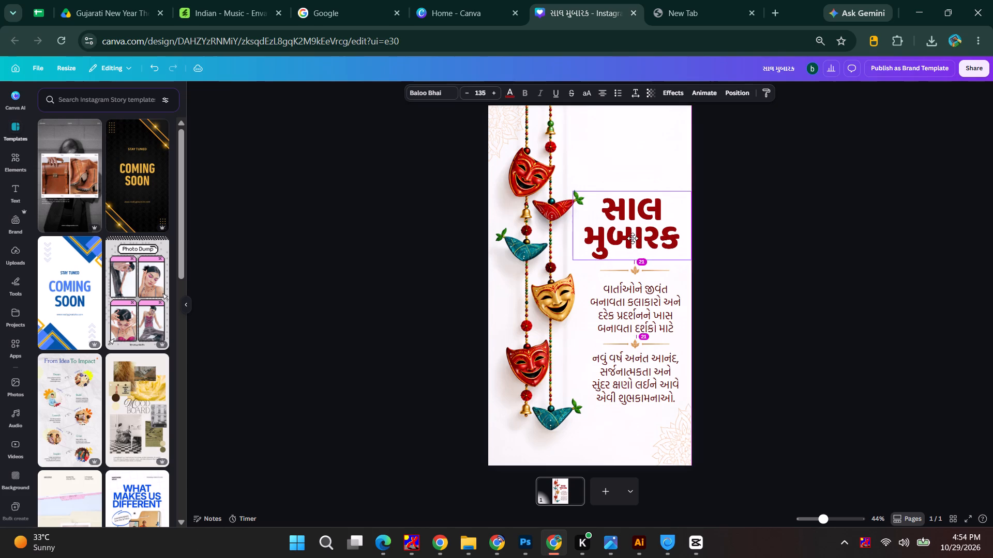
drag(633, 238, 633, 239)
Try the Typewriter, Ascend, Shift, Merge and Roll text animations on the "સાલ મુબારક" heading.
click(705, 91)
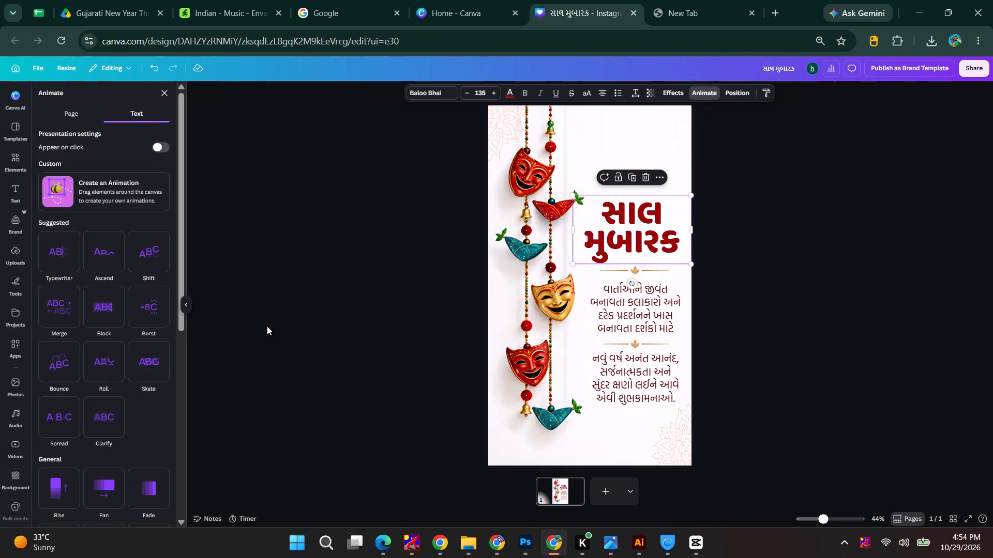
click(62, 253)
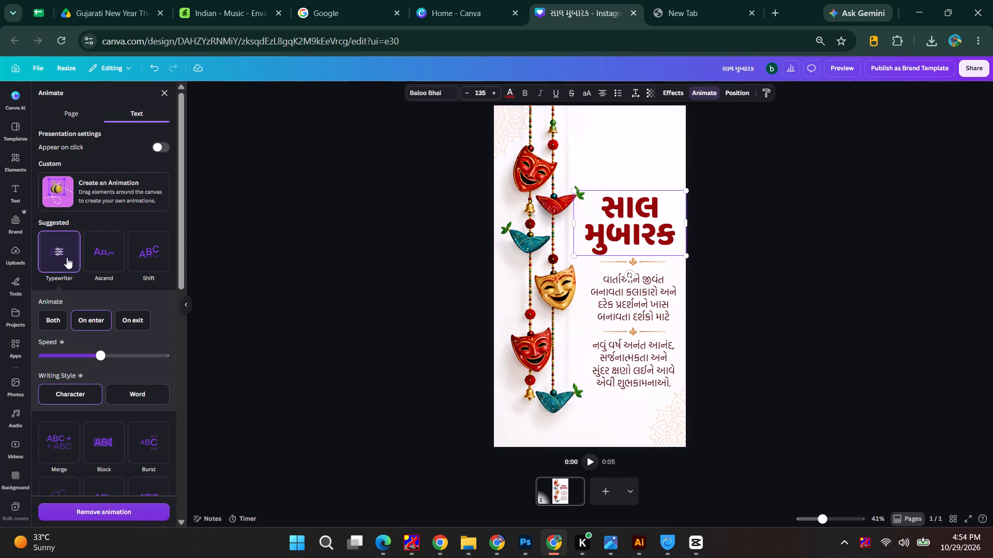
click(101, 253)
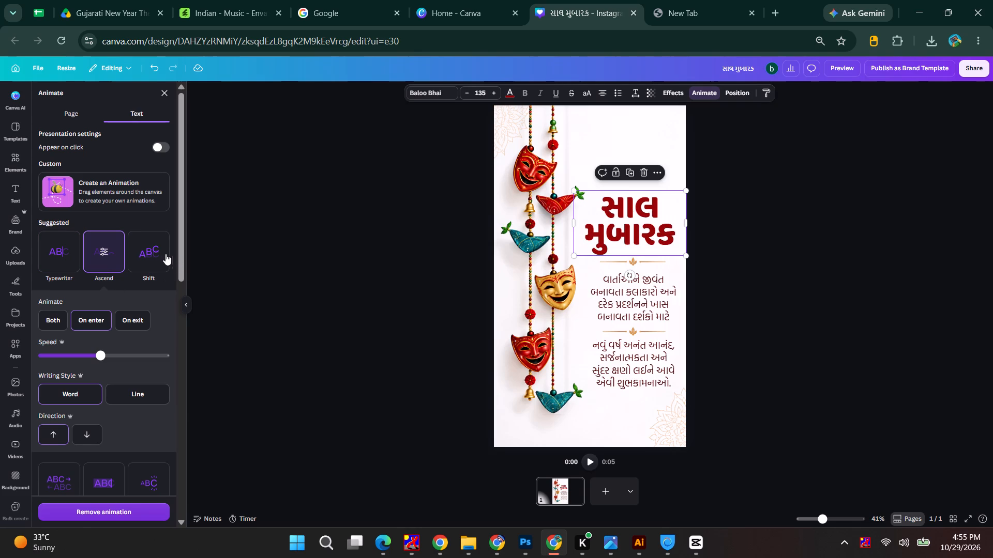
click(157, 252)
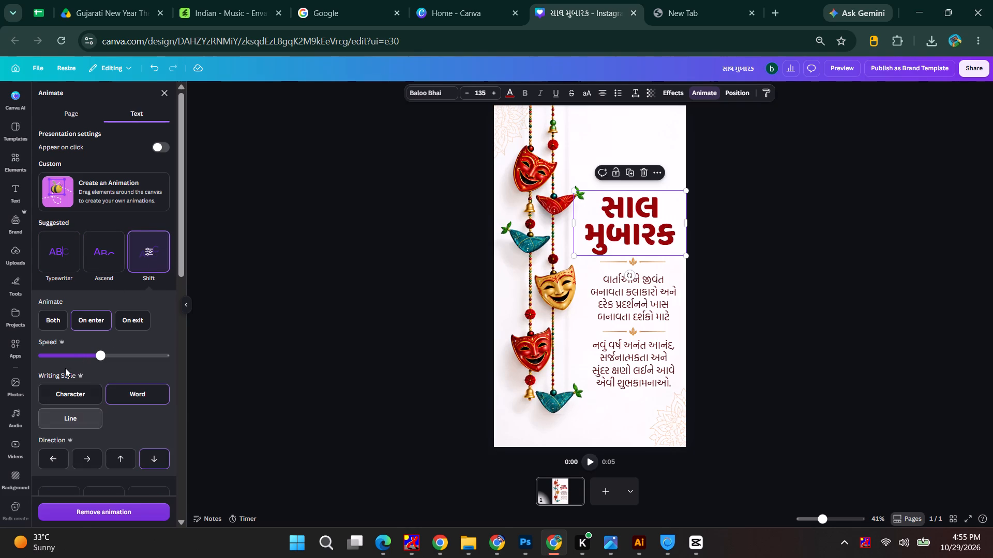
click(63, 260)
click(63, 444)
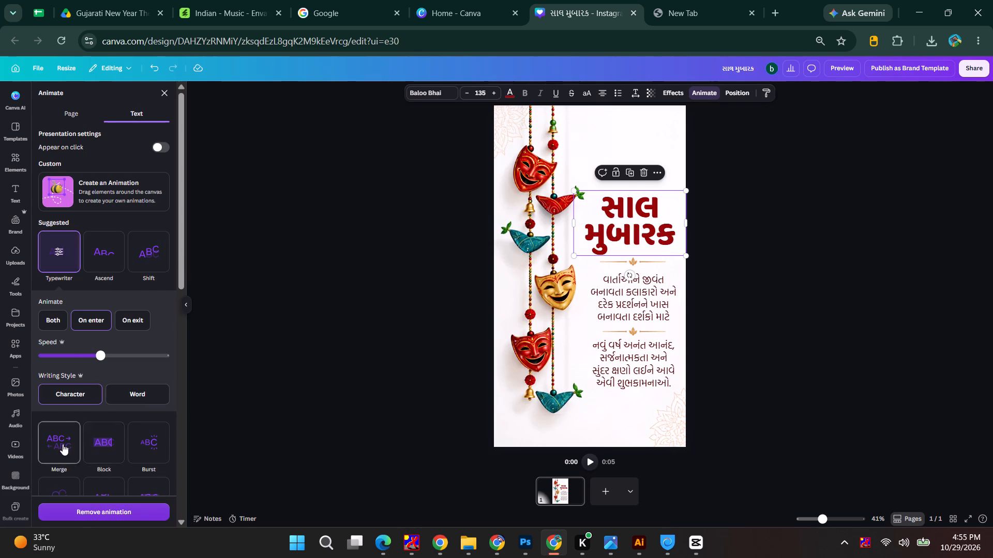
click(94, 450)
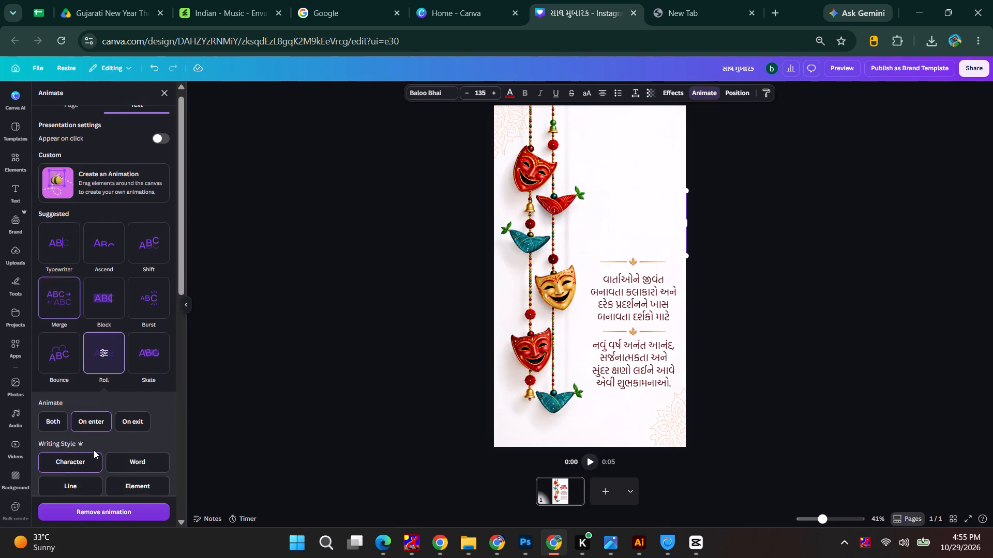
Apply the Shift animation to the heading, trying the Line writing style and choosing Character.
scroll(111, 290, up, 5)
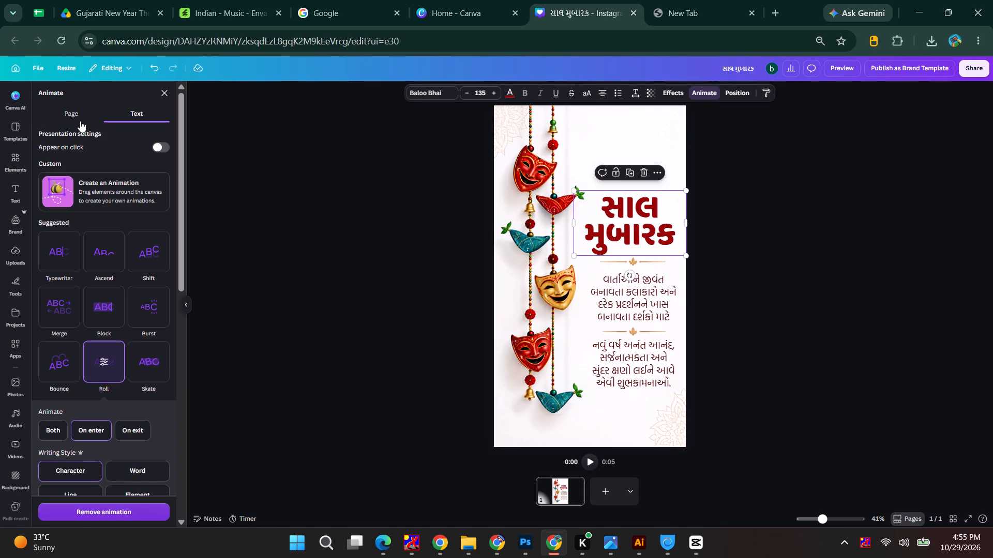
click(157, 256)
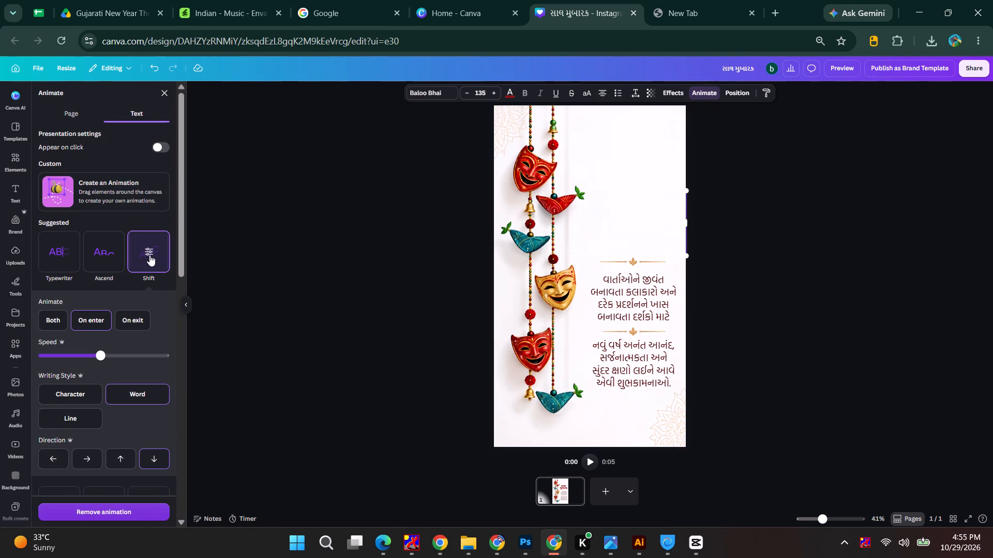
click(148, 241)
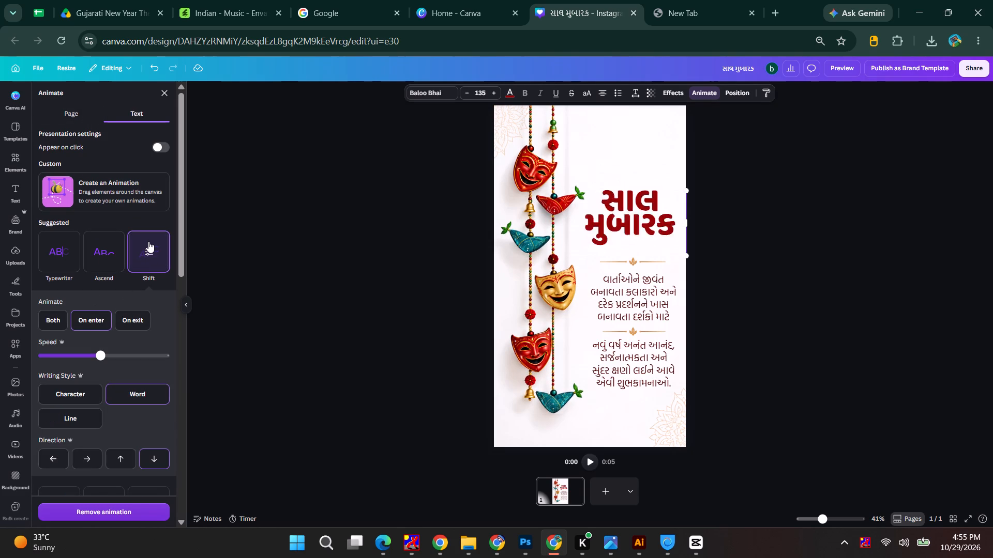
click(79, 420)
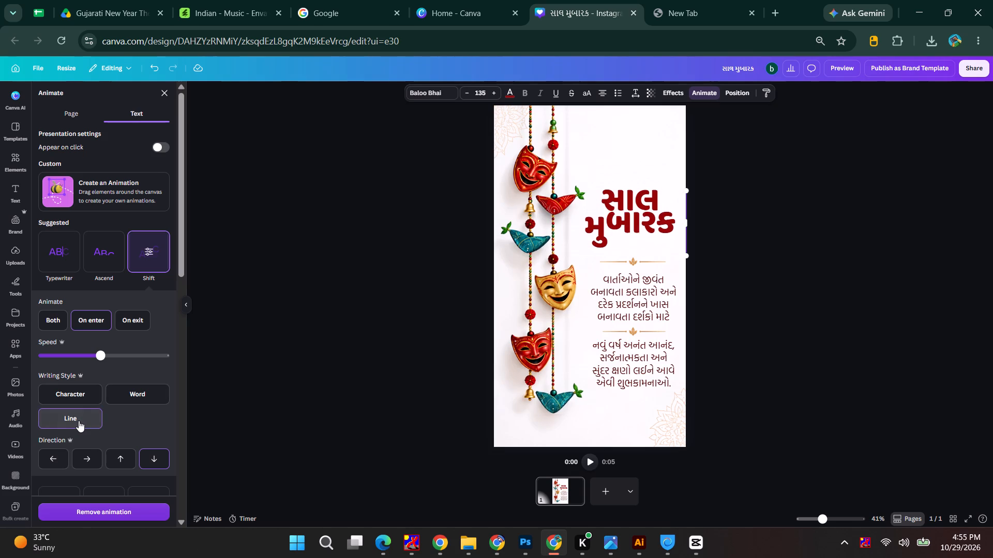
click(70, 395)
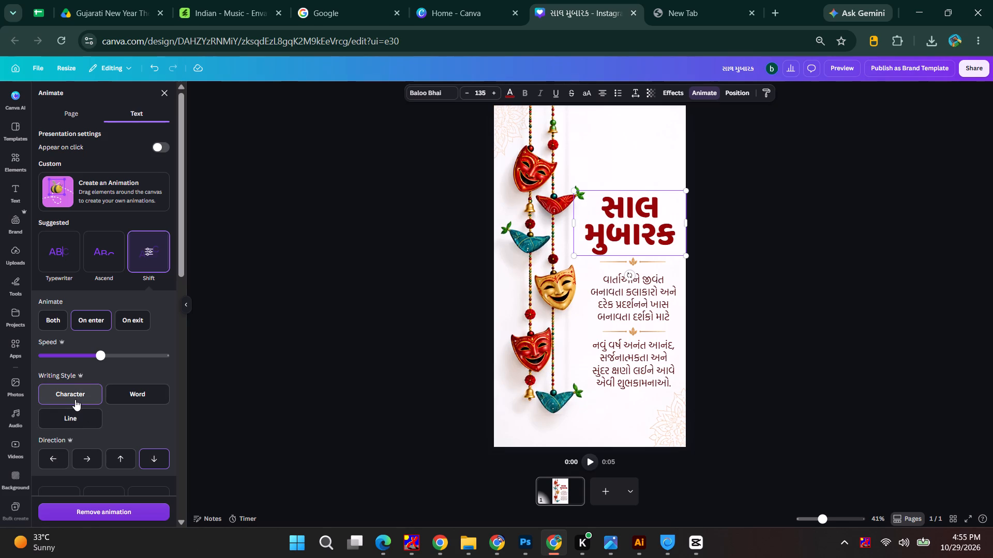
Animate the first body paragraph with Burst on enter, after trying Block.
click(657, 300)
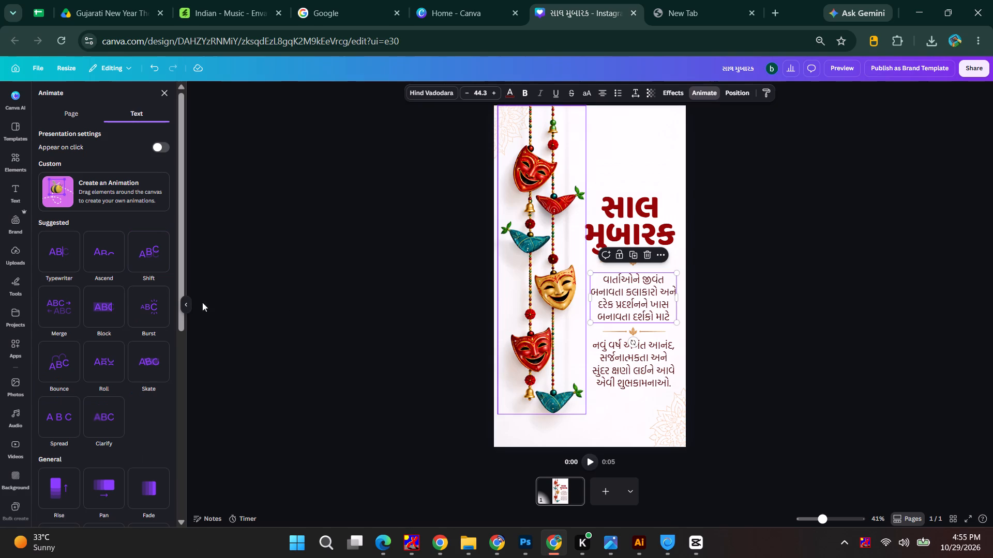
click(104, 304)
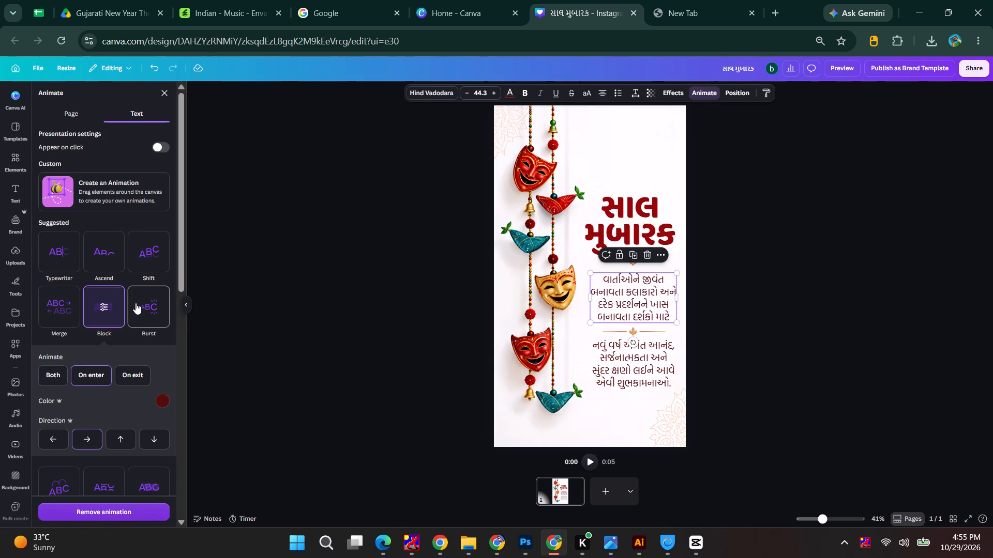
click(137, 303)
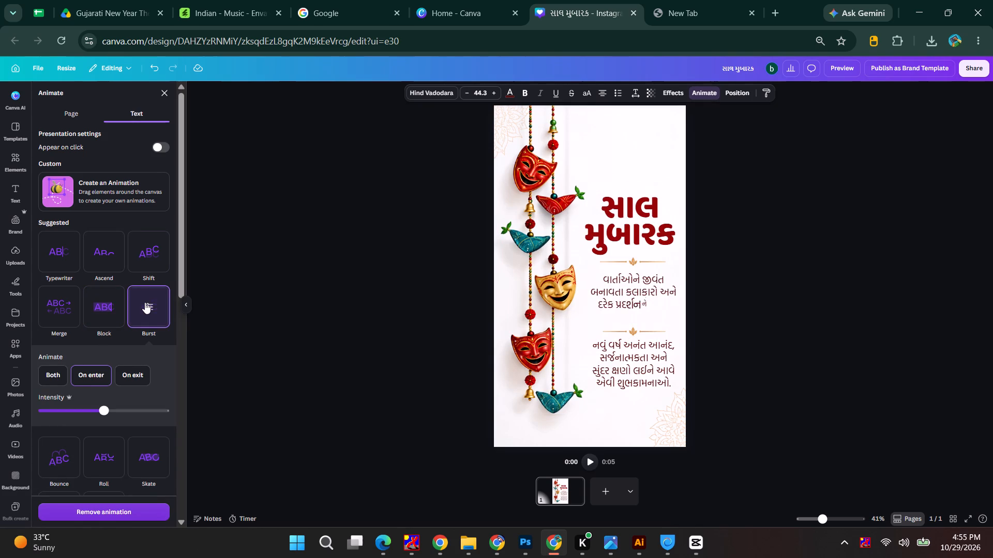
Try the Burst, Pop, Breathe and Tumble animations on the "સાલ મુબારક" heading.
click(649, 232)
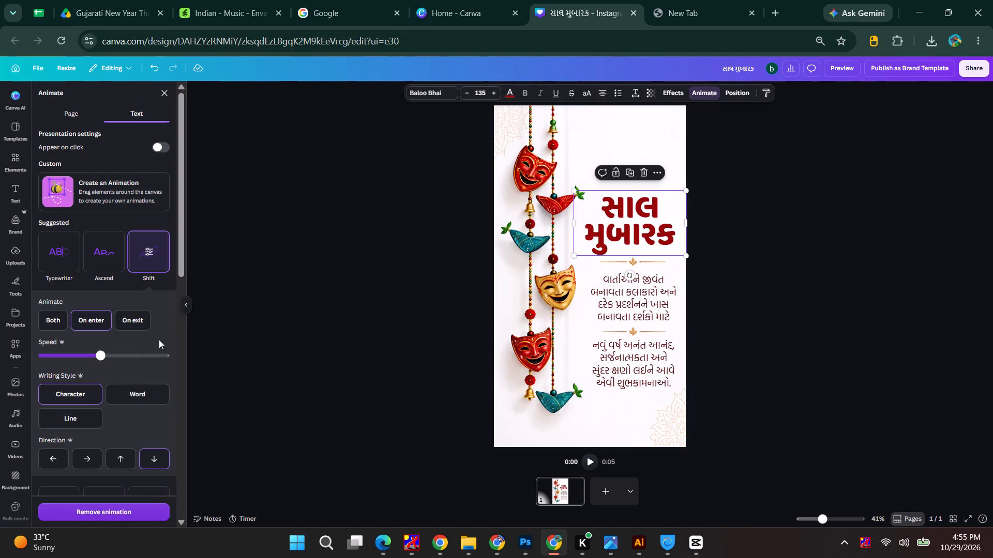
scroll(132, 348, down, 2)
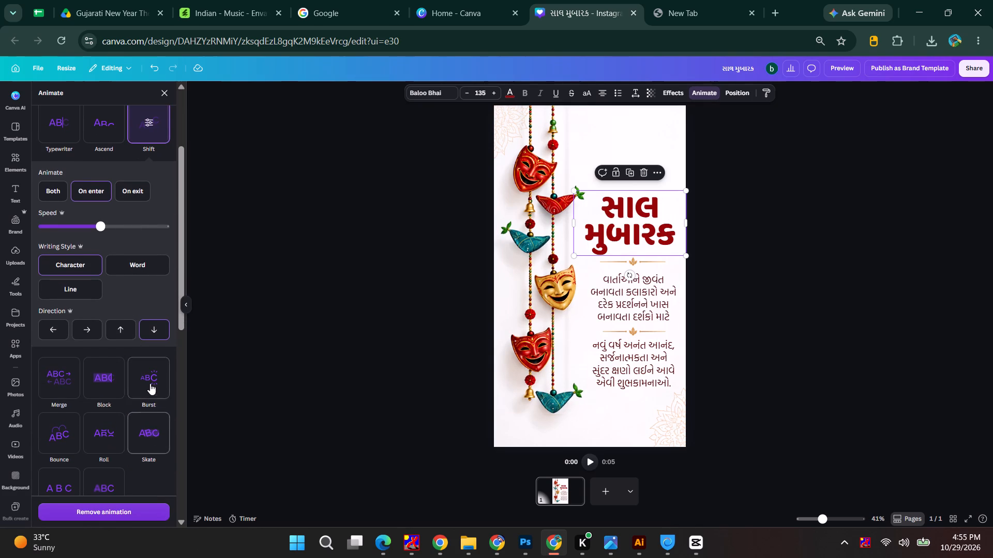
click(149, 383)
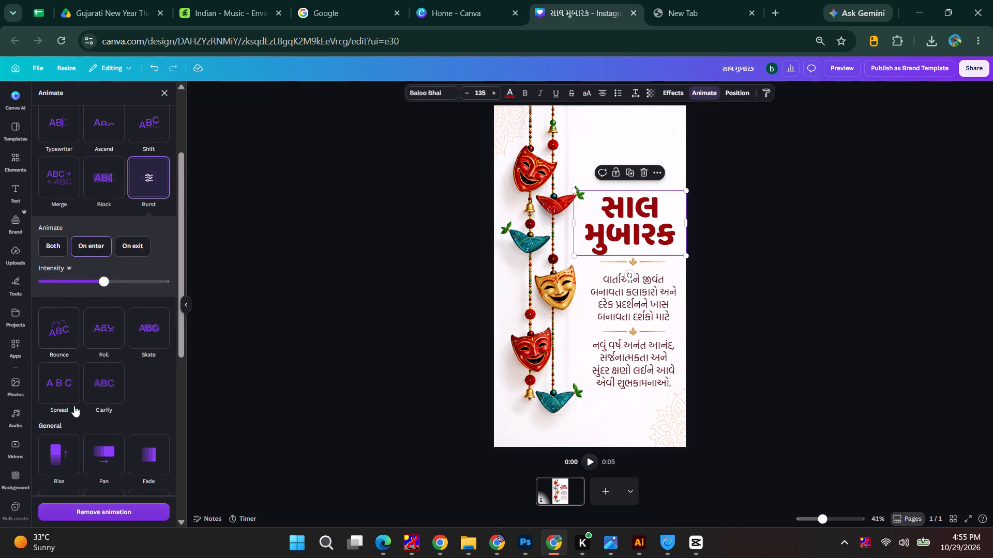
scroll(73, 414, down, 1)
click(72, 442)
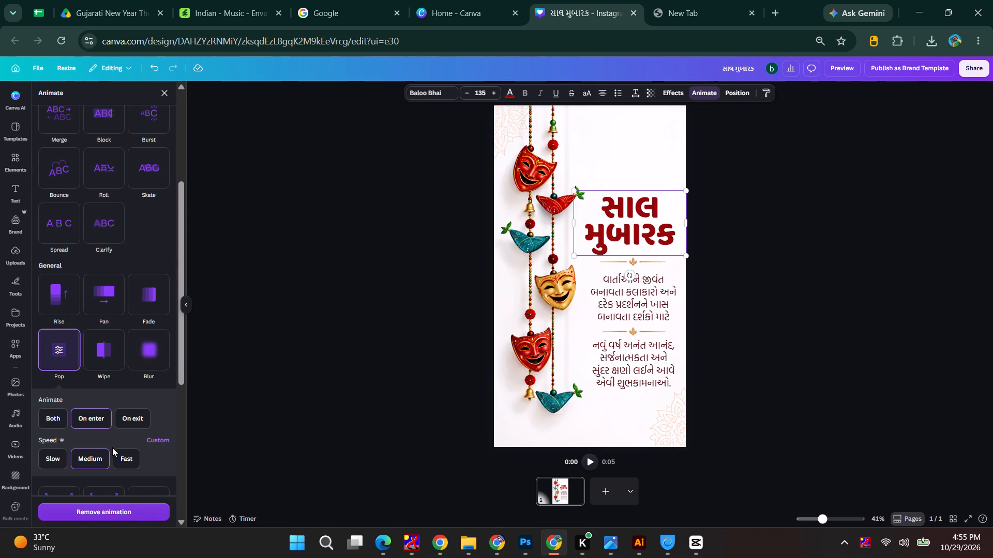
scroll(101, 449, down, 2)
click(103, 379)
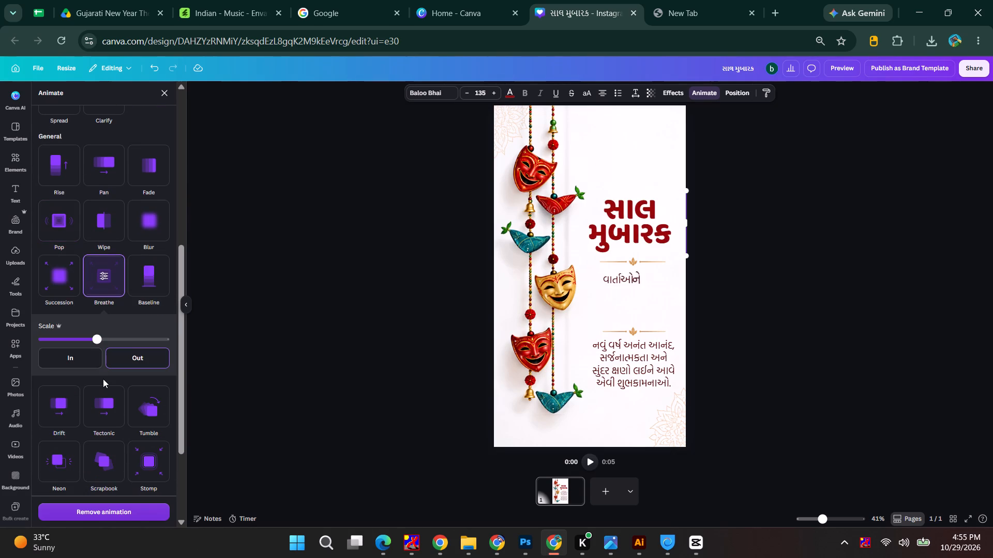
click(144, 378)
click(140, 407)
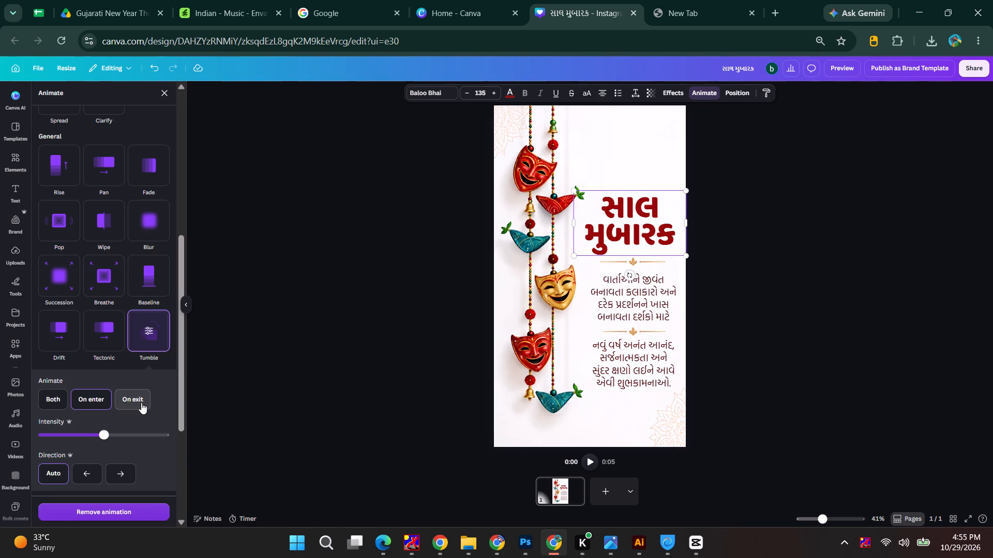
Add the Flicker add-on effect to the heading's animation.
scroll(84, 397, down, 2)
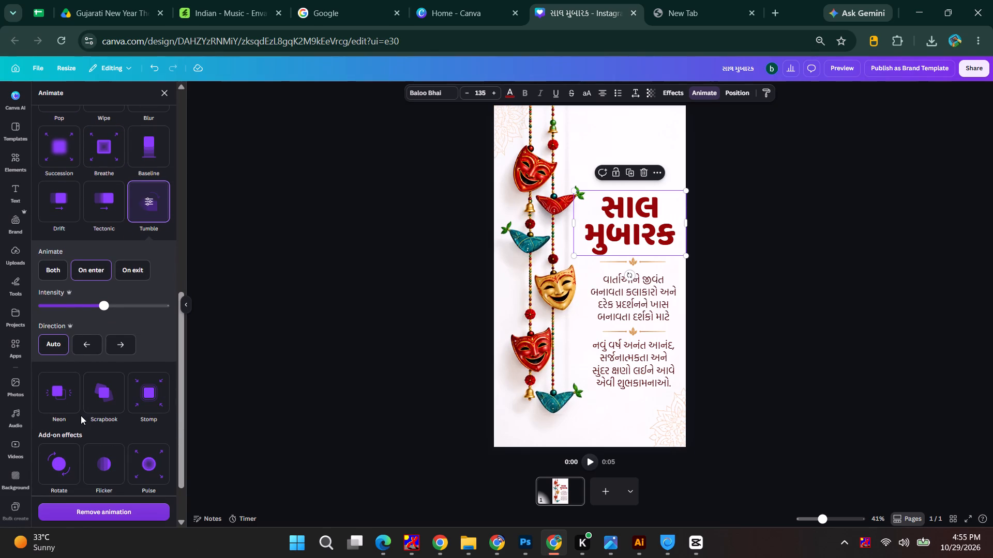
scroll(136, 458, down, 2)
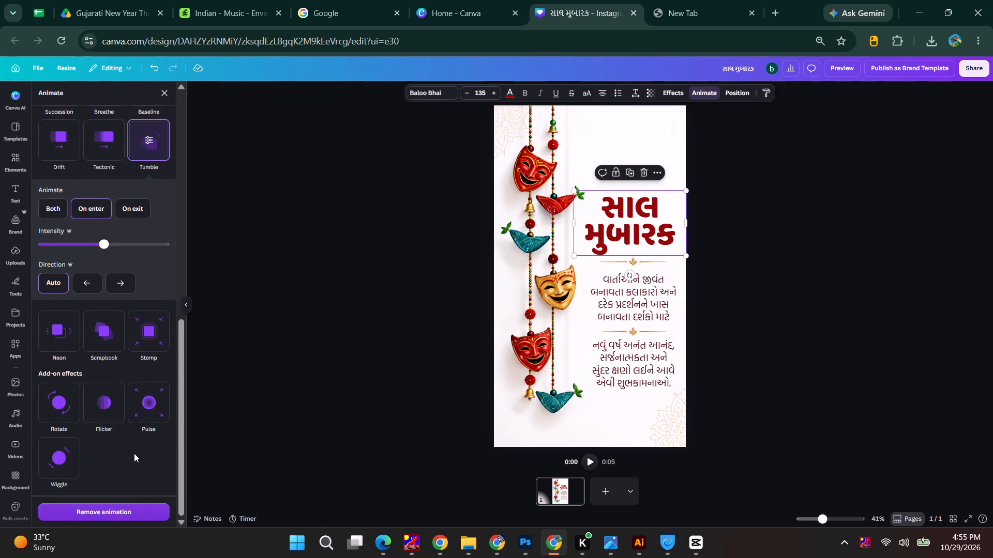
scroll(133, 456, down, 5)
click(94, 407)
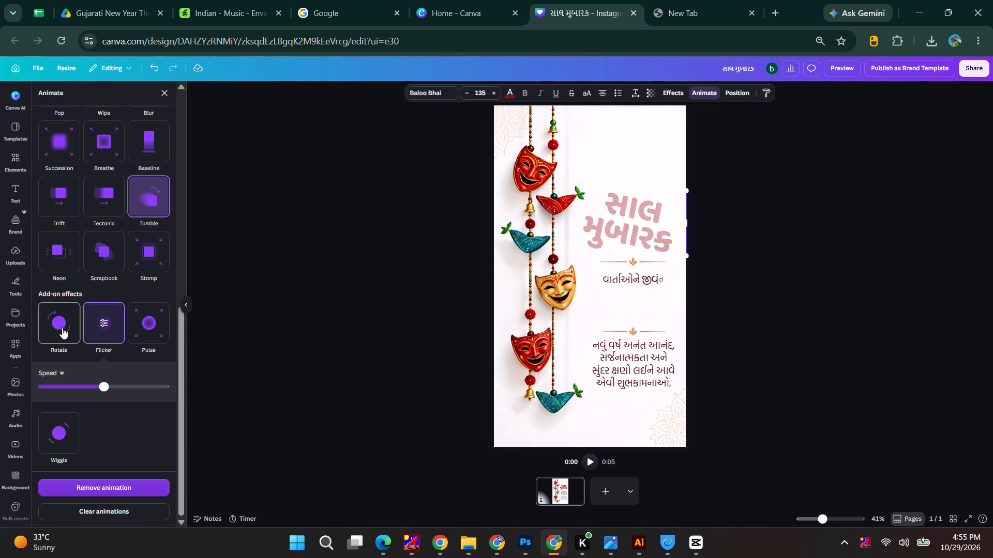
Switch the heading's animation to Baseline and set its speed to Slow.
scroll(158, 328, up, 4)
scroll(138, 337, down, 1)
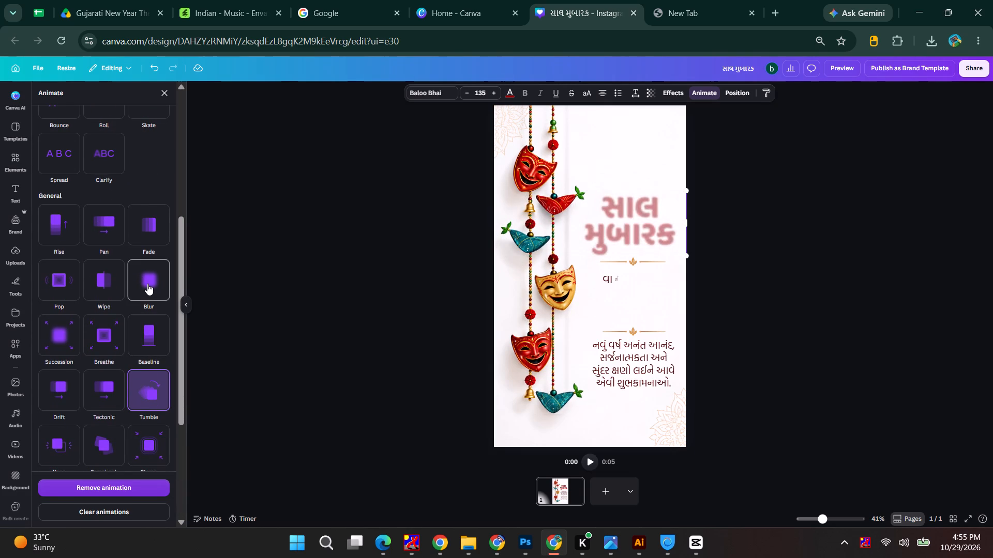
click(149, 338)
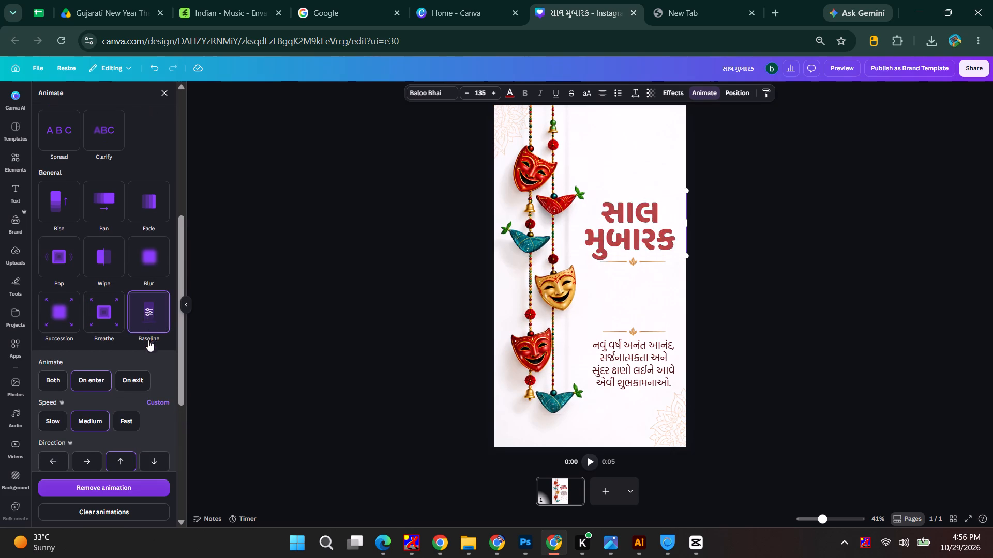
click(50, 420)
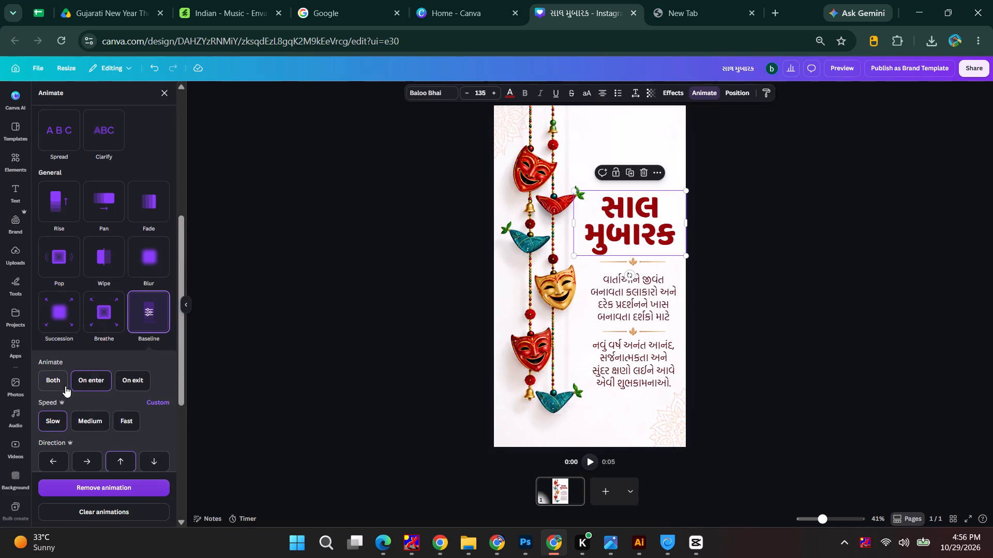
Change the heading's animation to Shift, trying Typewriter and Ascend first.
scroll(76, 251, up, 4)
click(52, 221)
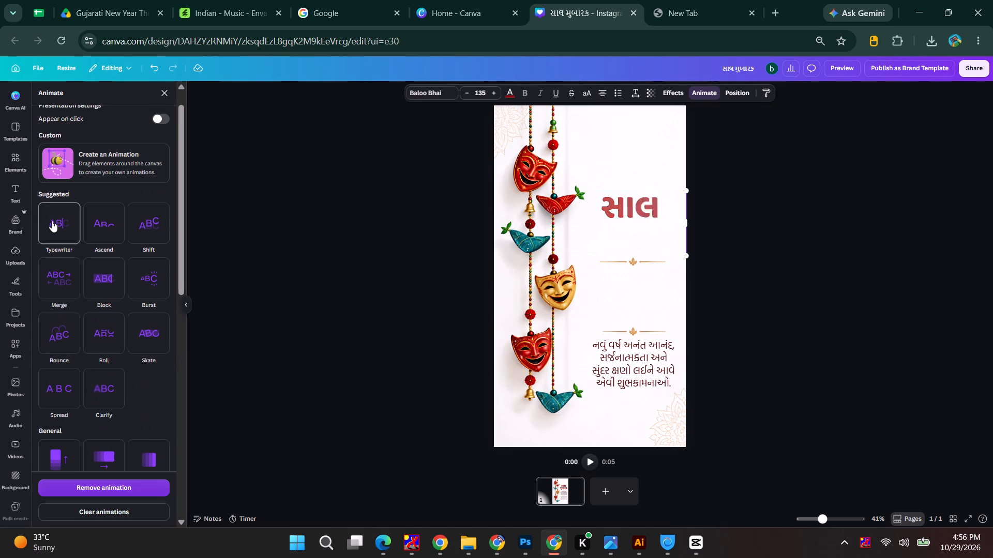
click(121, 225)
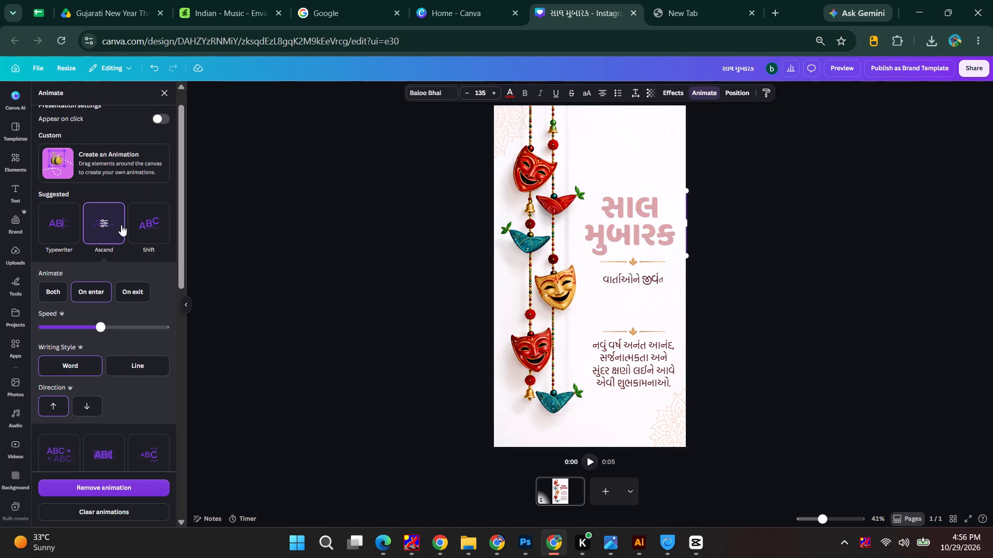
click(146, 222)
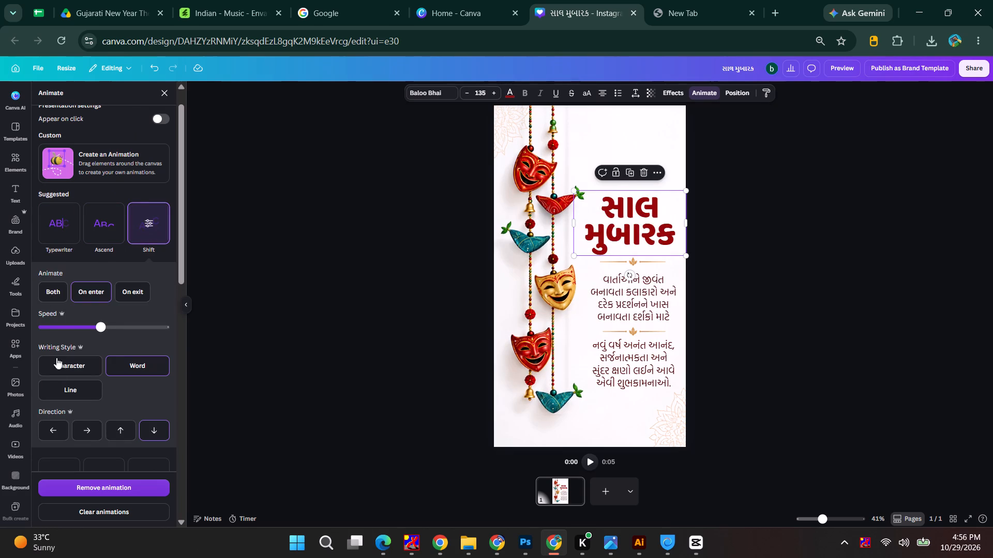
Set the heading's Shift animation to the Character writing style, trying Line and Word first, and reduce its speed.
click(72, 396)
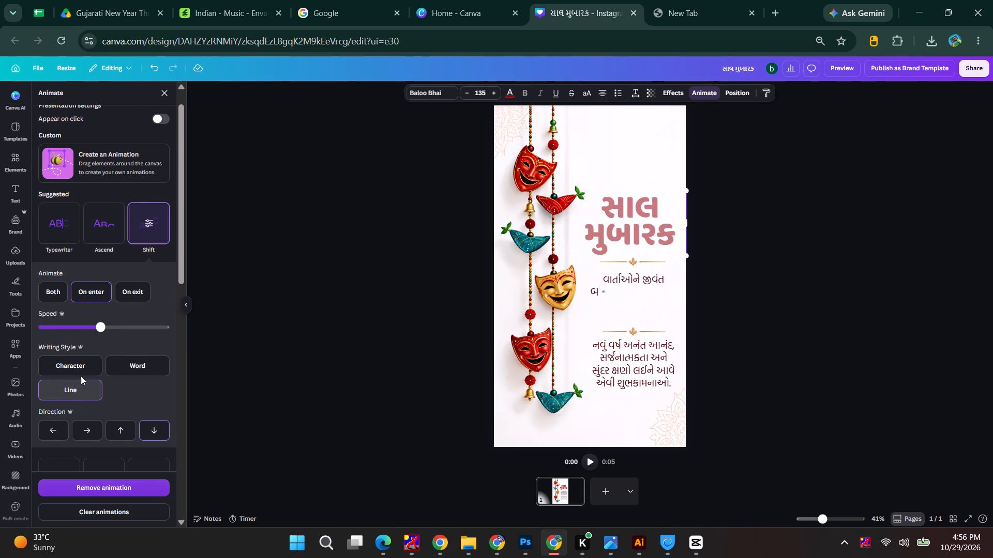
click(128, 365)
click(92, 364)
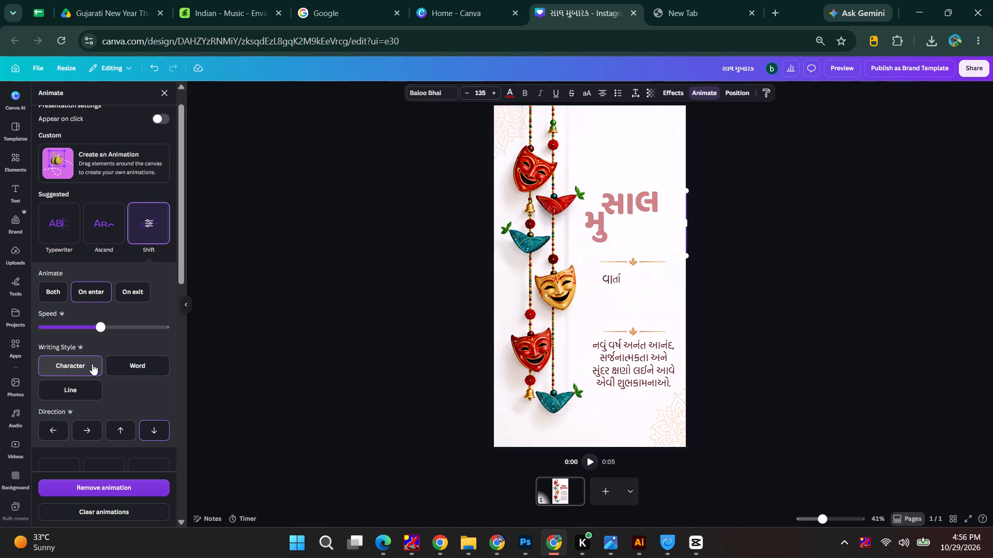
click(65, 323)
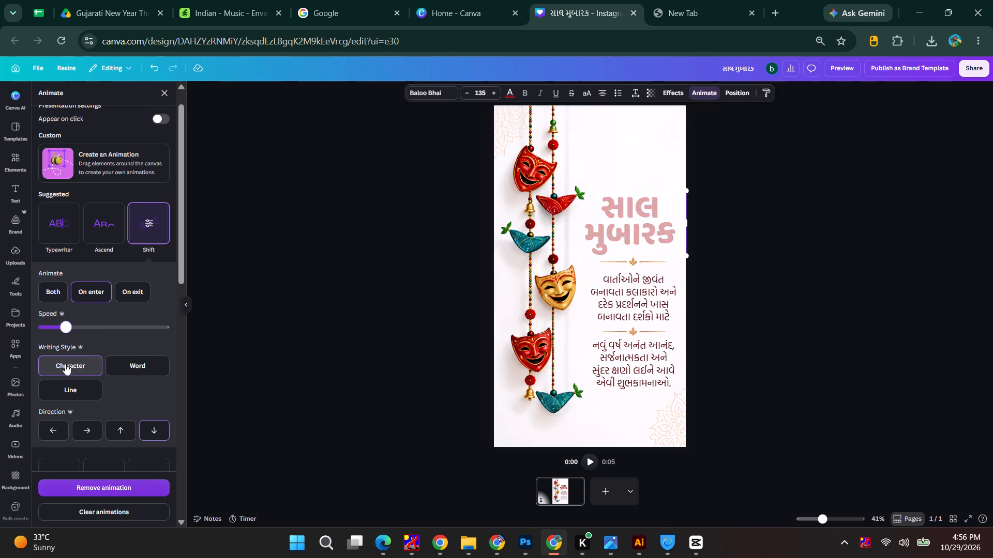
scroll(358, 378, down, 4)
Apply the Shake Zoom animation to the mandala ornament in the page's bottom-right corner.
click(665, 301)
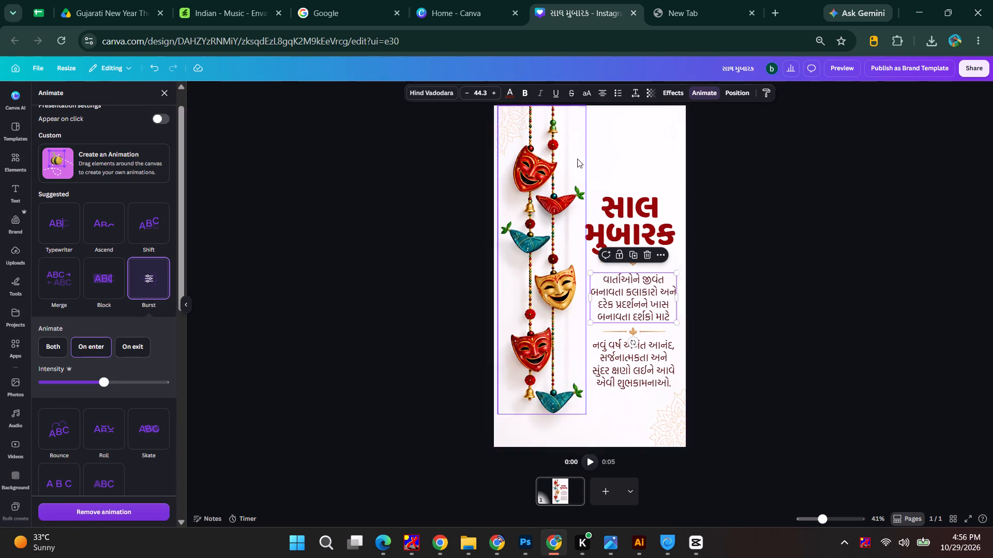
click(671, 435)
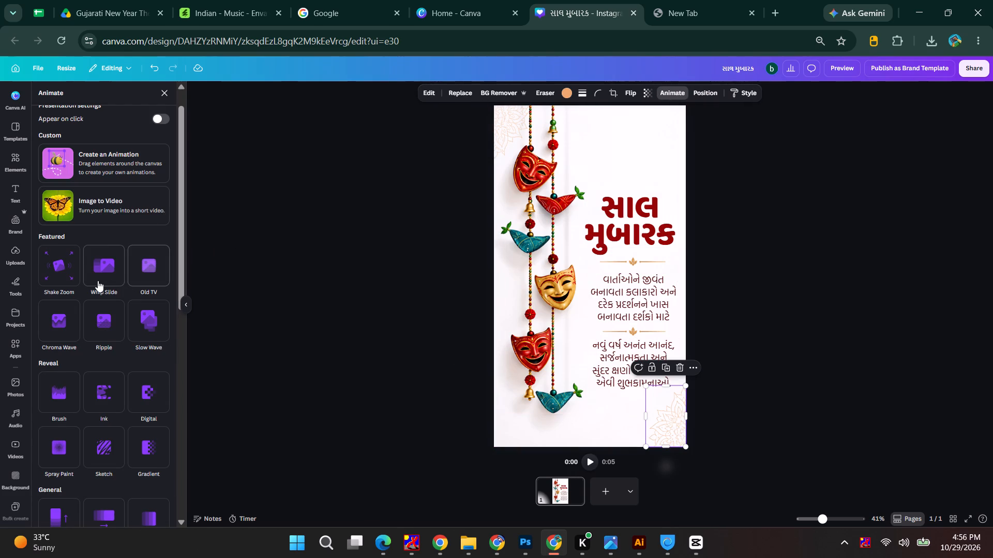
click(69, 270)
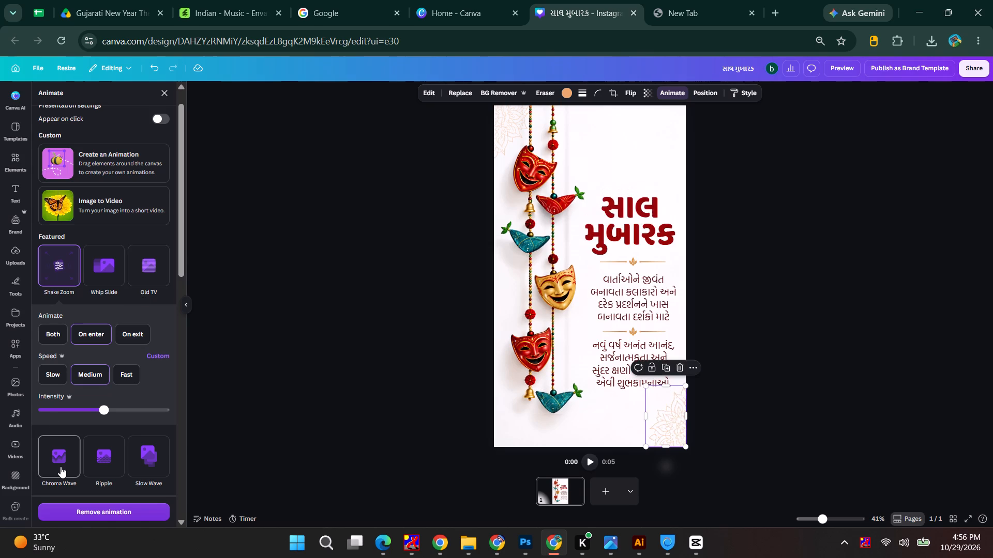
click(275, 216)
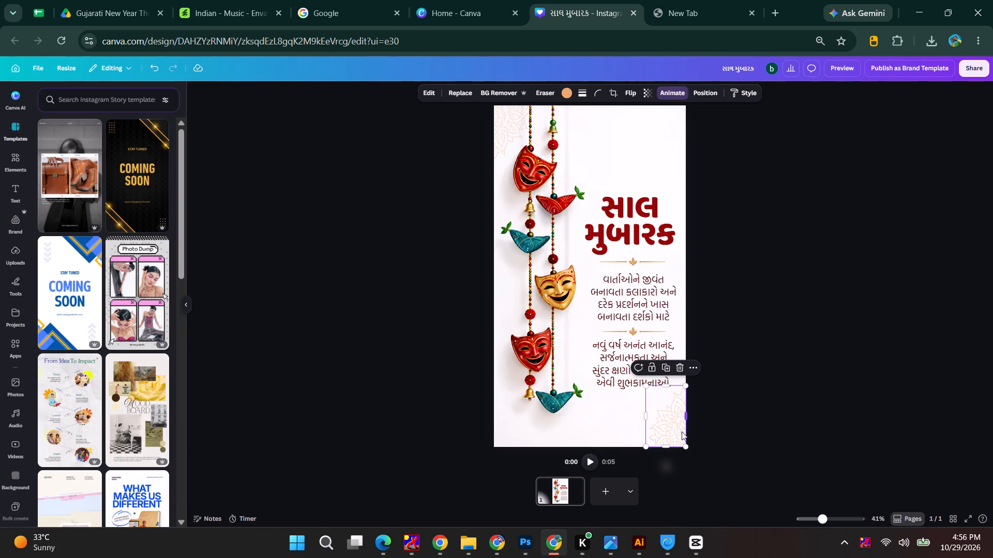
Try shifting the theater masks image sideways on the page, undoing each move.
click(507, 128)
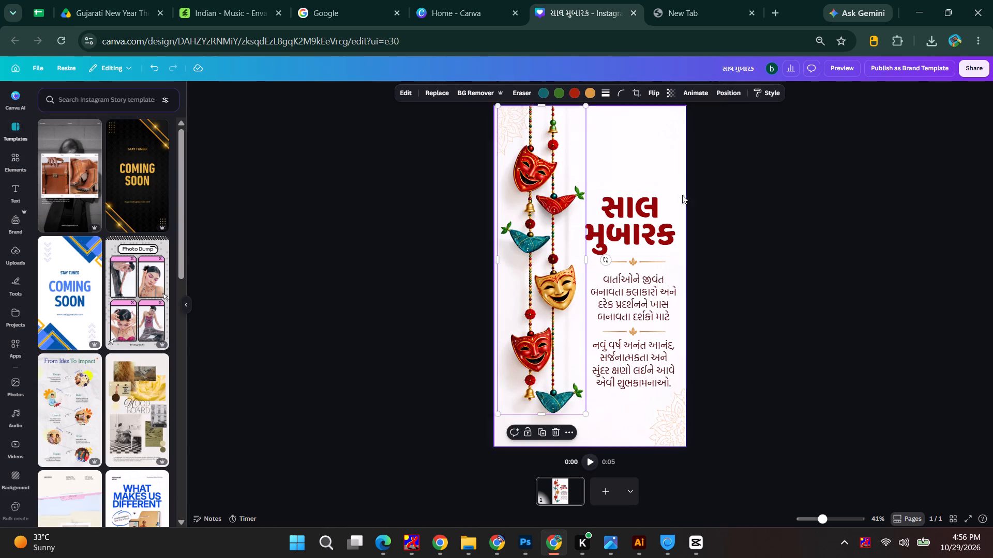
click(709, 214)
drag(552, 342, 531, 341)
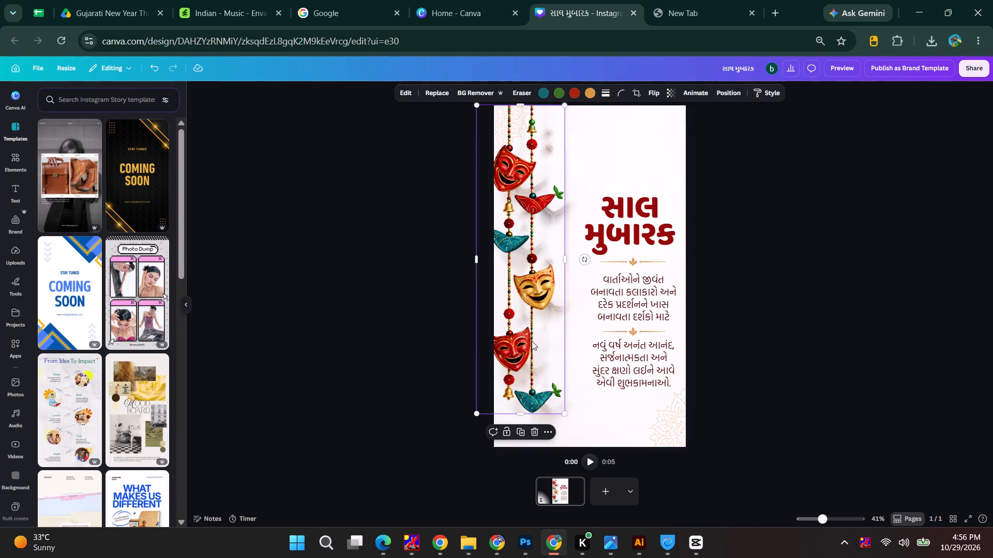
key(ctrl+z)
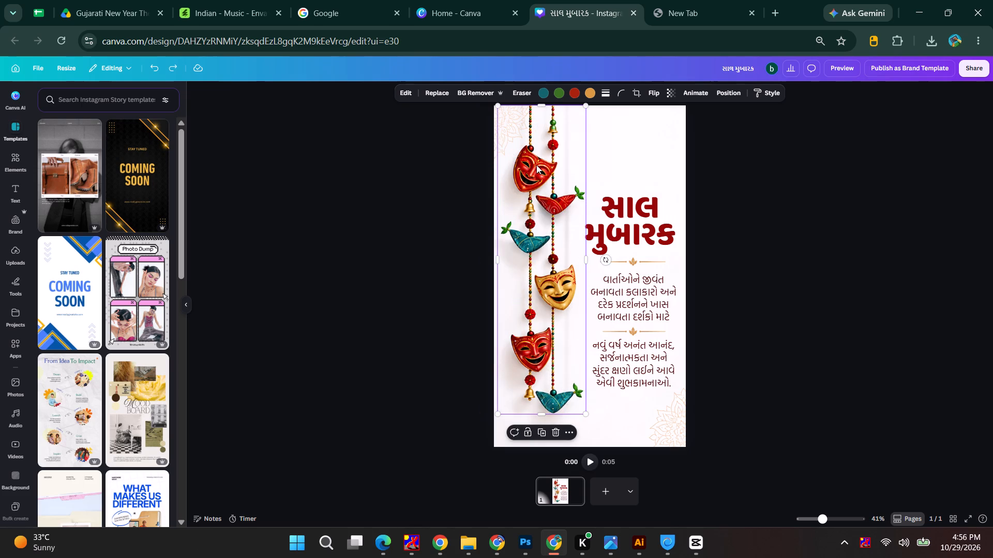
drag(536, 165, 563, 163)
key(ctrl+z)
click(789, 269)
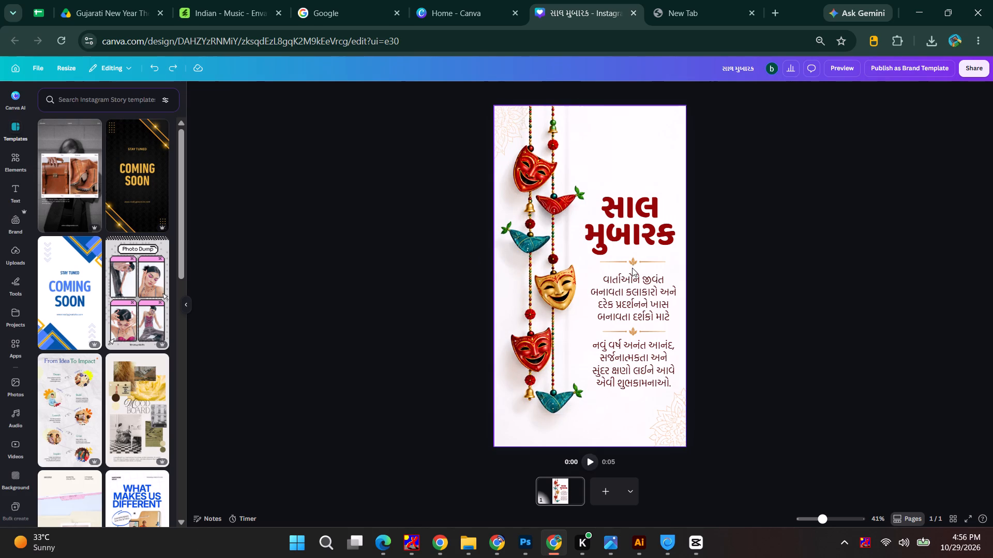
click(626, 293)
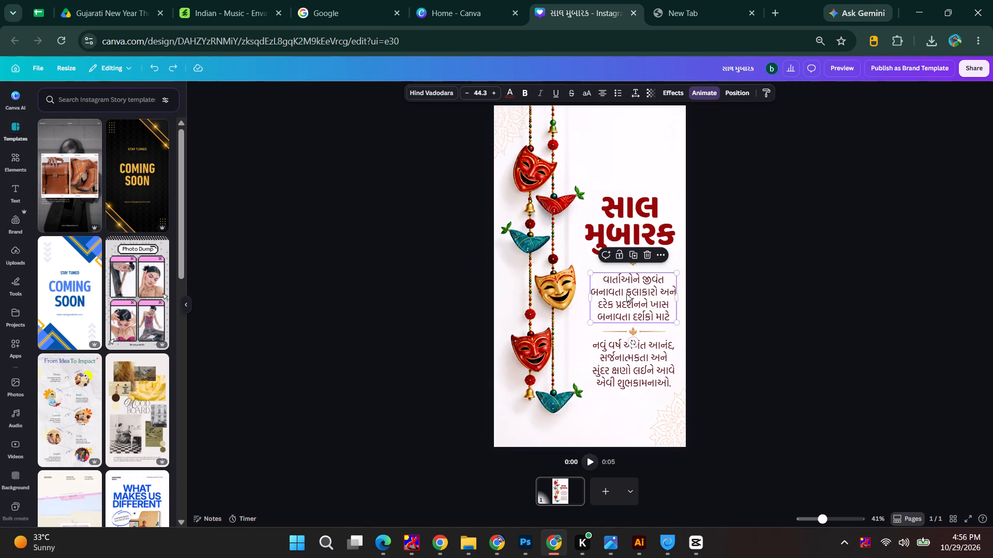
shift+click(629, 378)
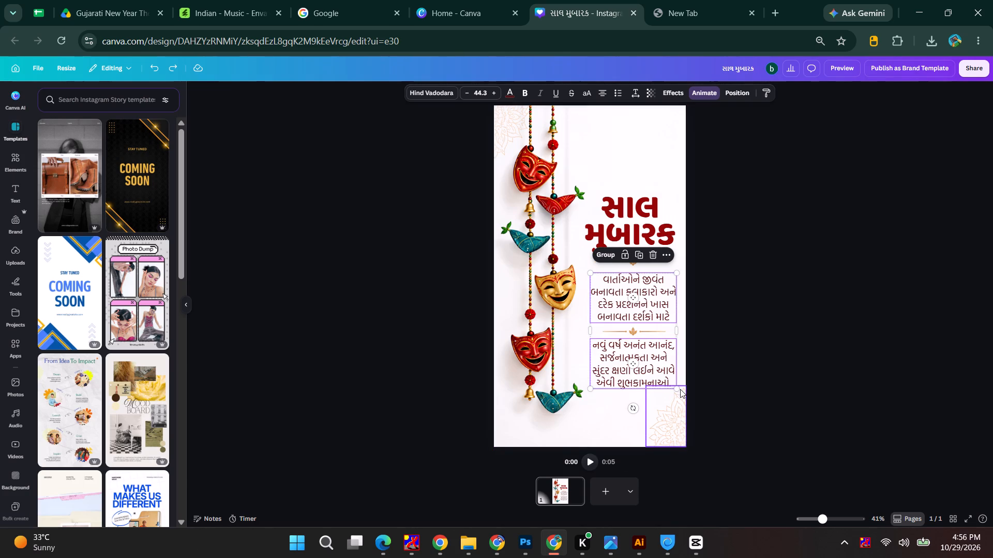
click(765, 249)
Switch to File Explorer and open the FQI folder among the client folders.
key(alt+Tab)
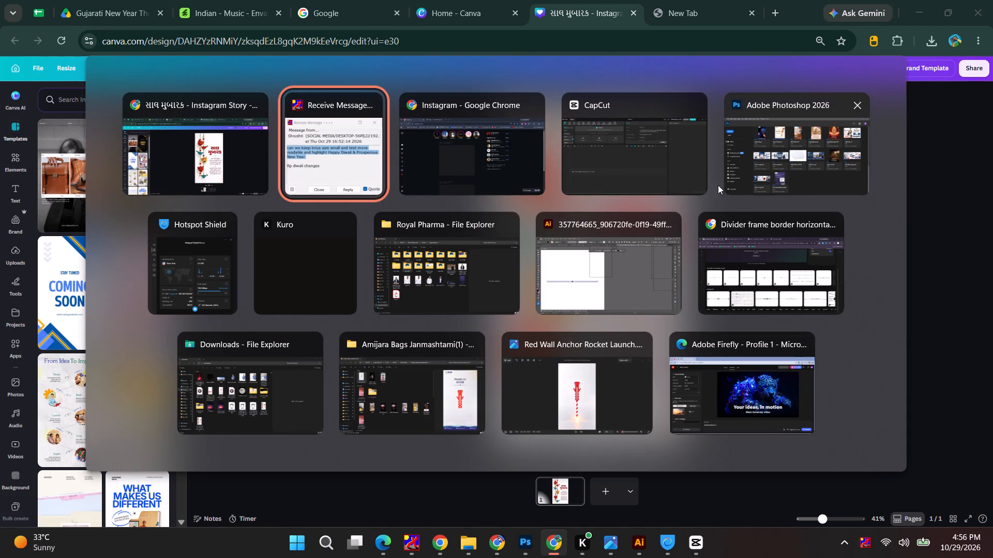
alt+click(414, 273)
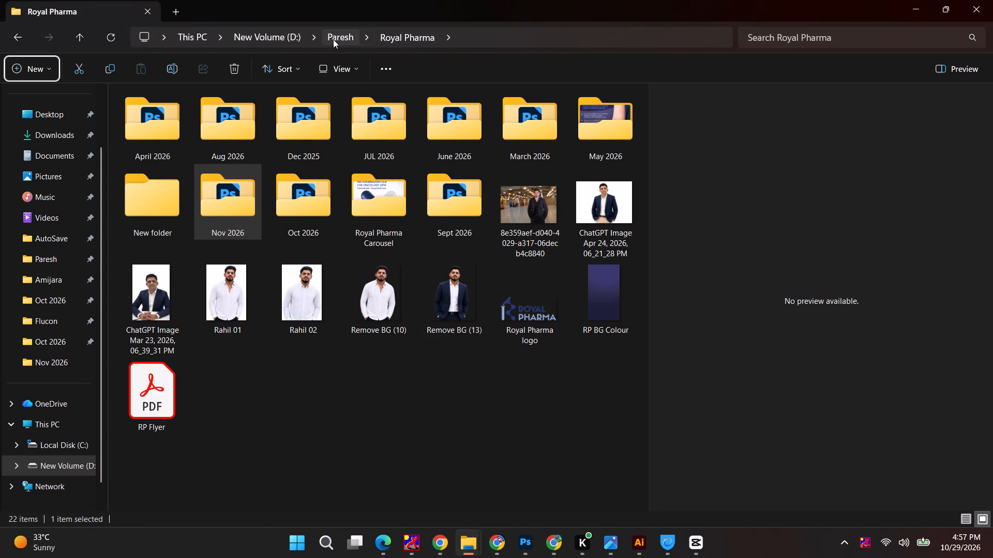
click(347, 35)
click(467, 208)
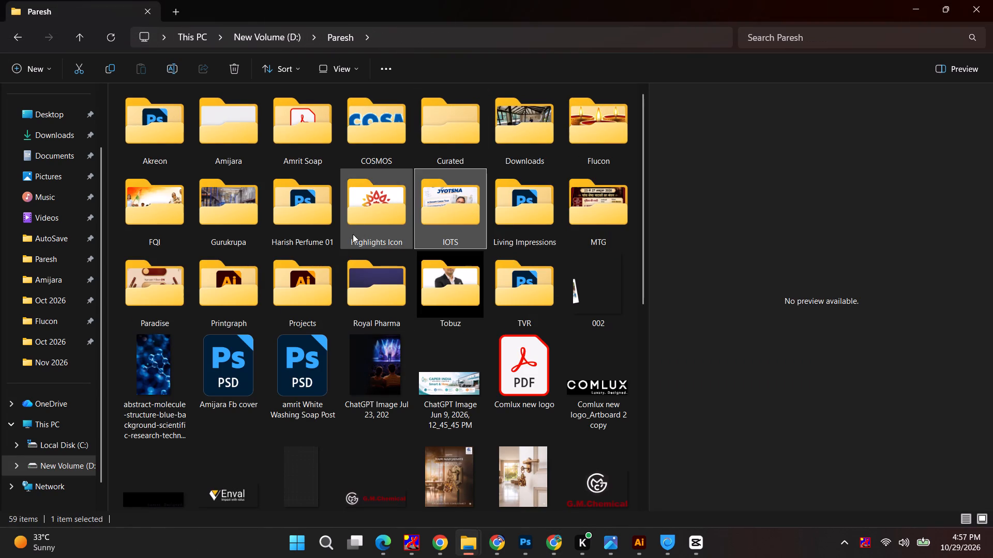
click(311, 239)
key(f)
scroll(364, 235, up, 6)
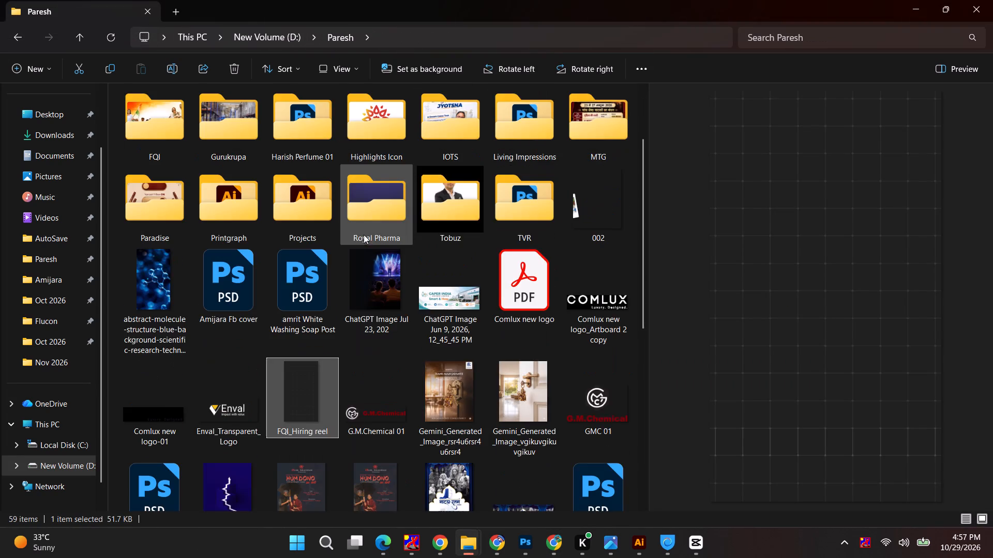
click(380, 176)
click(458, 147)
click(201, 256)
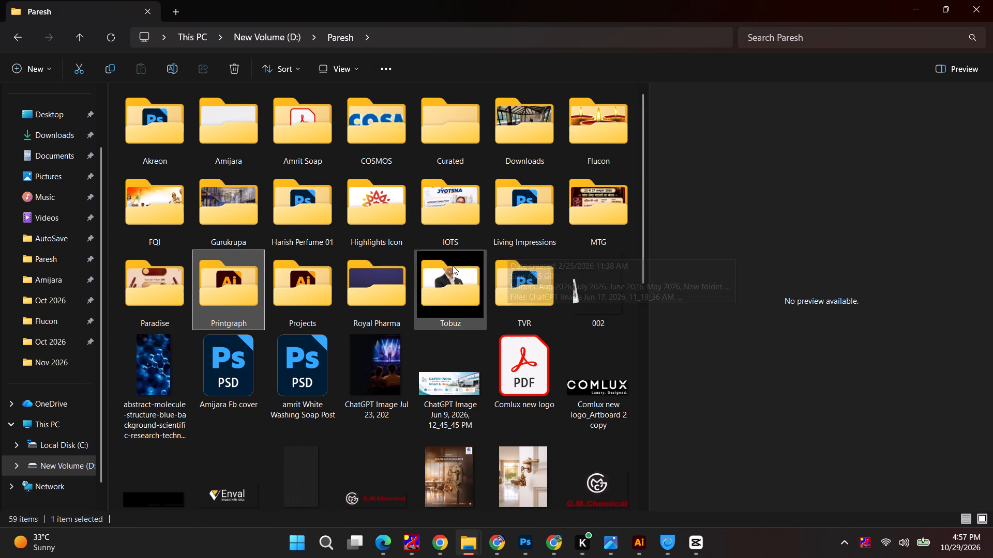
double_click(171, 235)
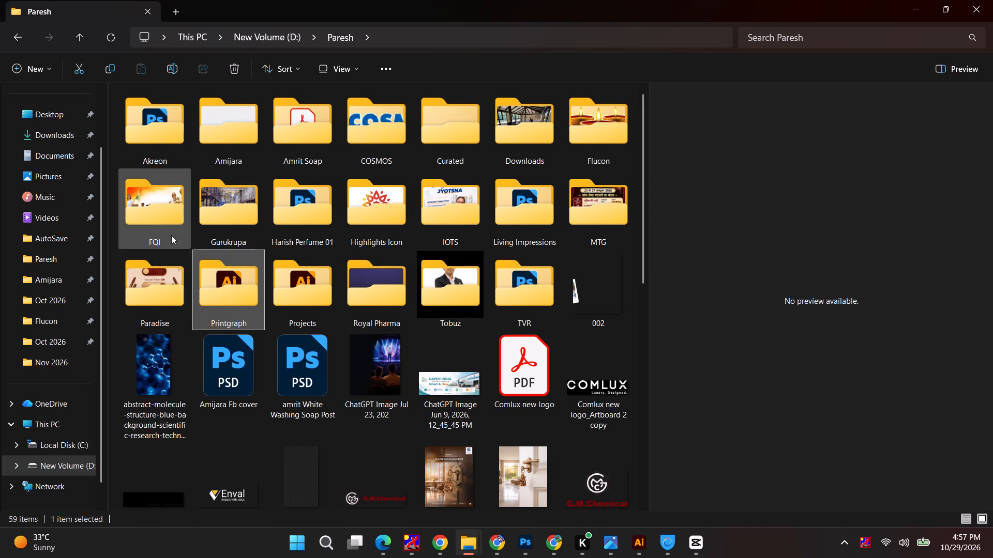
Bring the black Fifth Quarter logo file from the FQI folder into the Canva design's uploads.
click(144, 308)
drag(149, 305, 152, 321)
key(Tab)
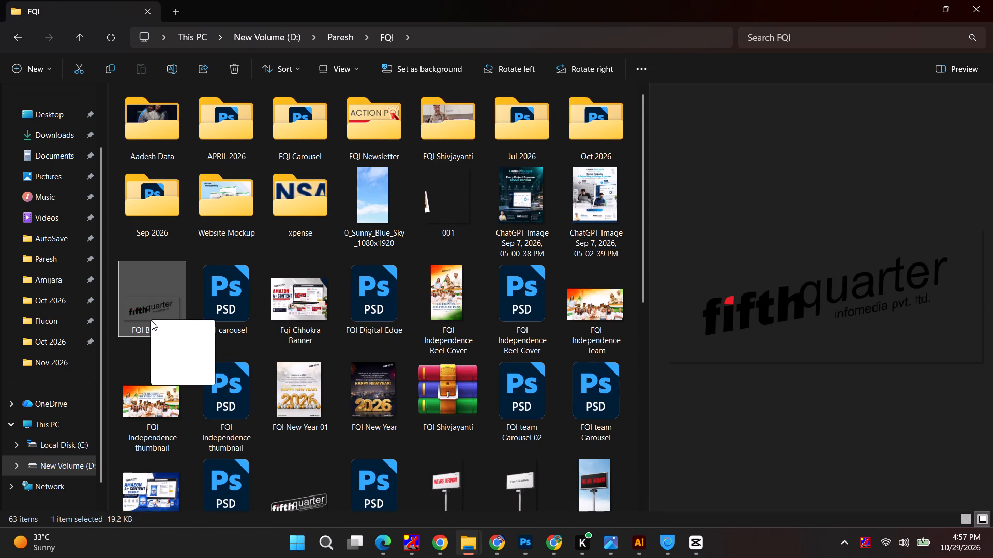
drag(152, 321, 507, 194)
key(alt+Tab)
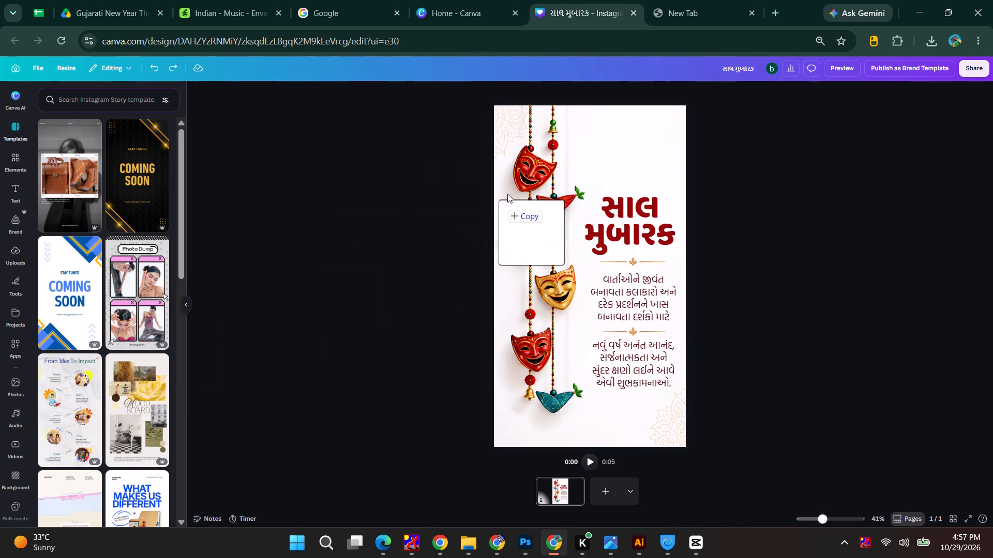
drag(507, 194, 106, 236)
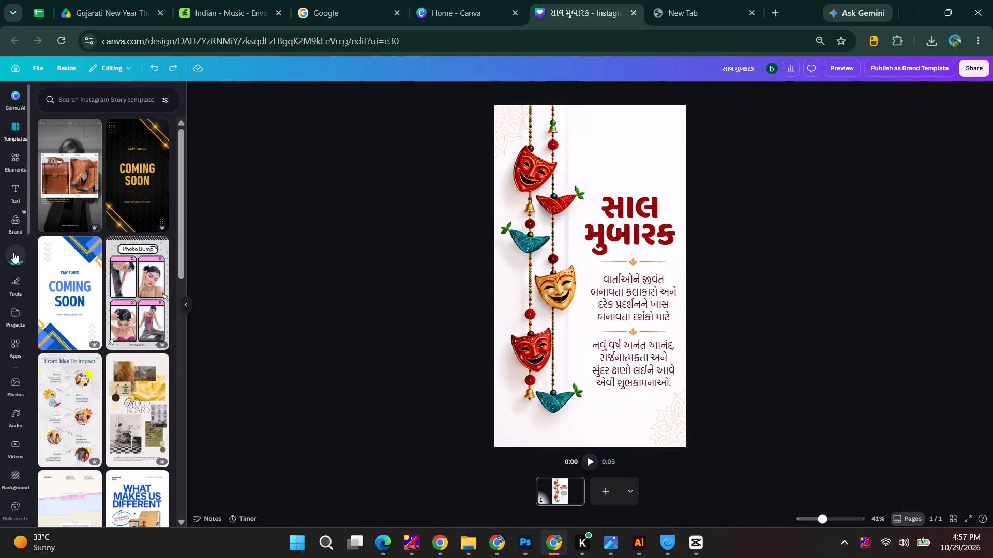
Place the uploaded Fifth Quarter logo at the page's top right above the heading, scaled down to about 476 × 201.
click(13, 252)
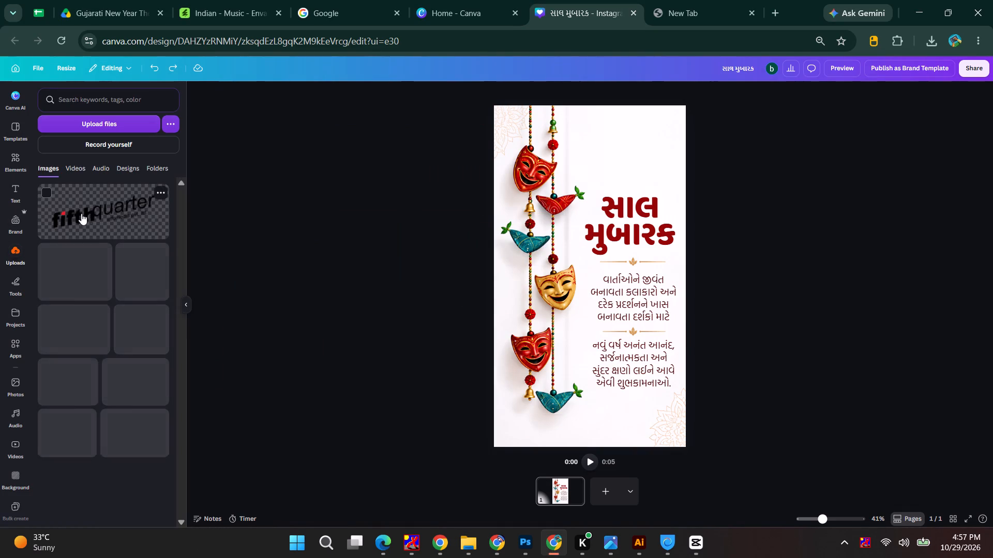
click(99, 211)
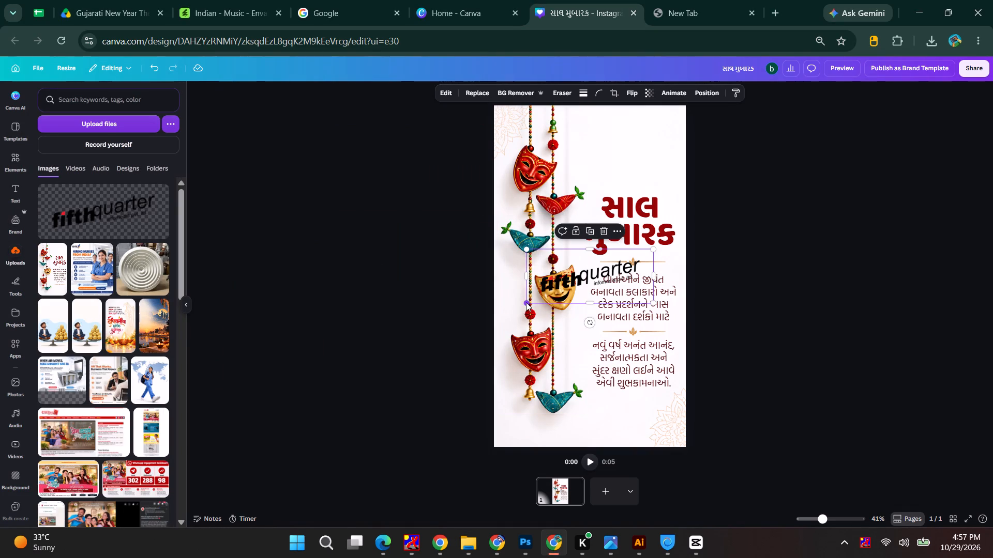
click(526, 302)
drag(526, 302, 568, 284)
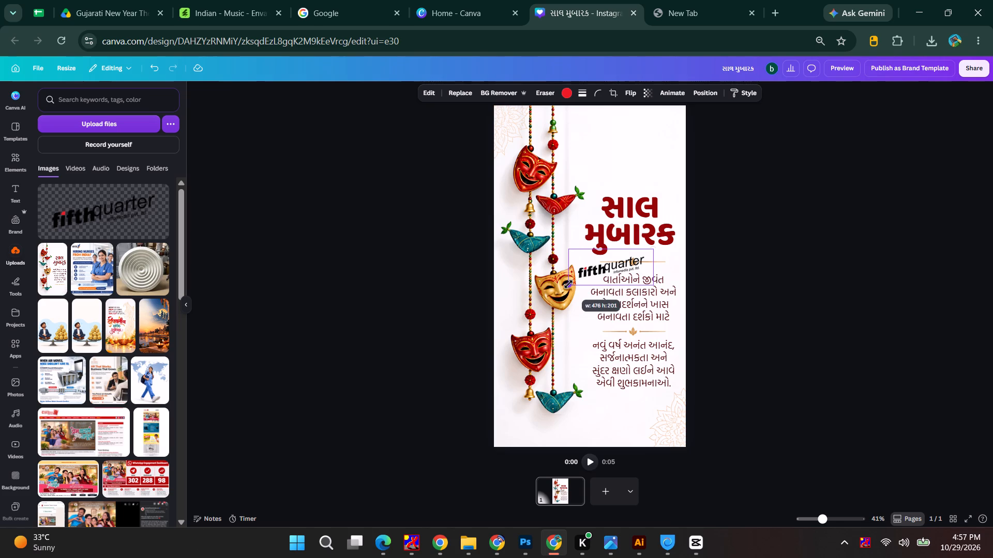
drag(593, 267, 621, 128)
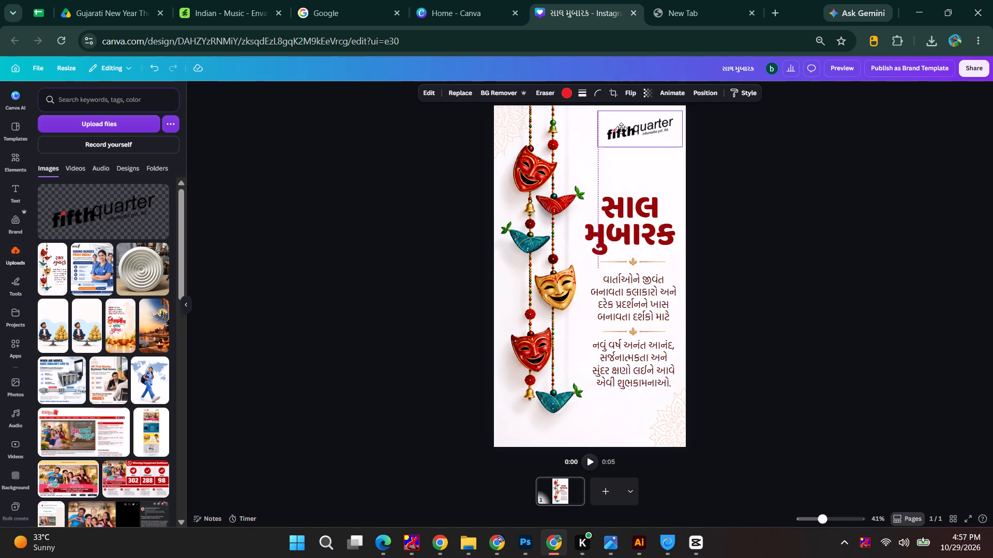
drag(621, 128, 621, 131)
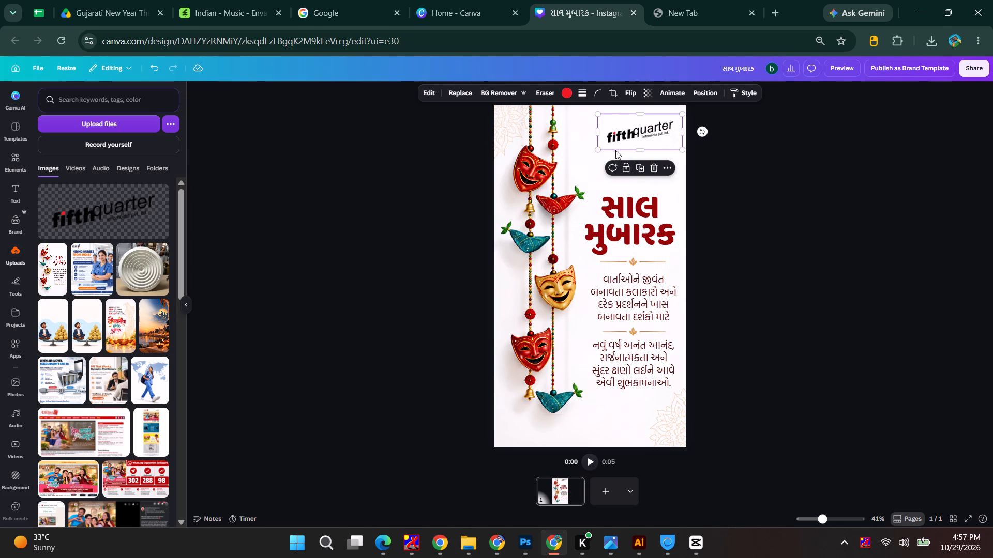
click(794, 140)
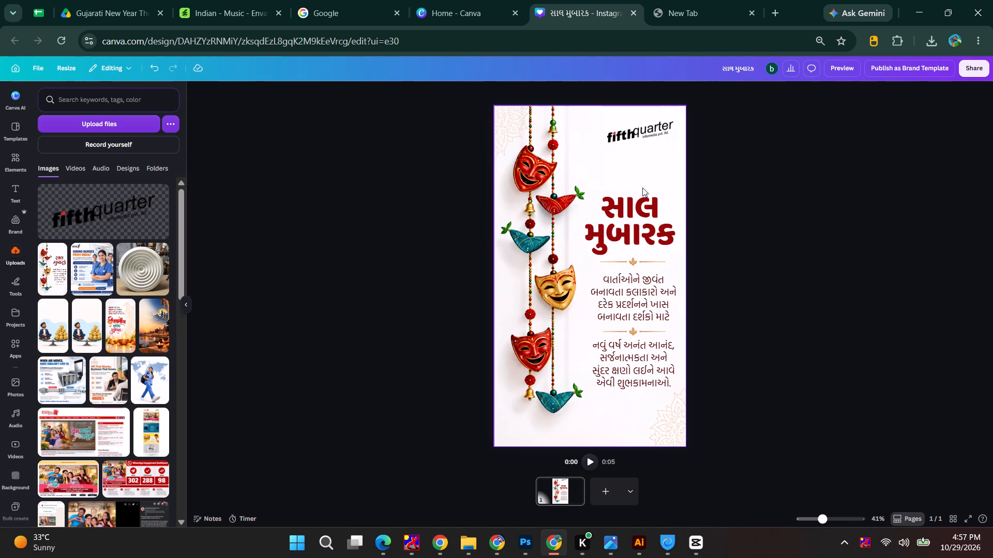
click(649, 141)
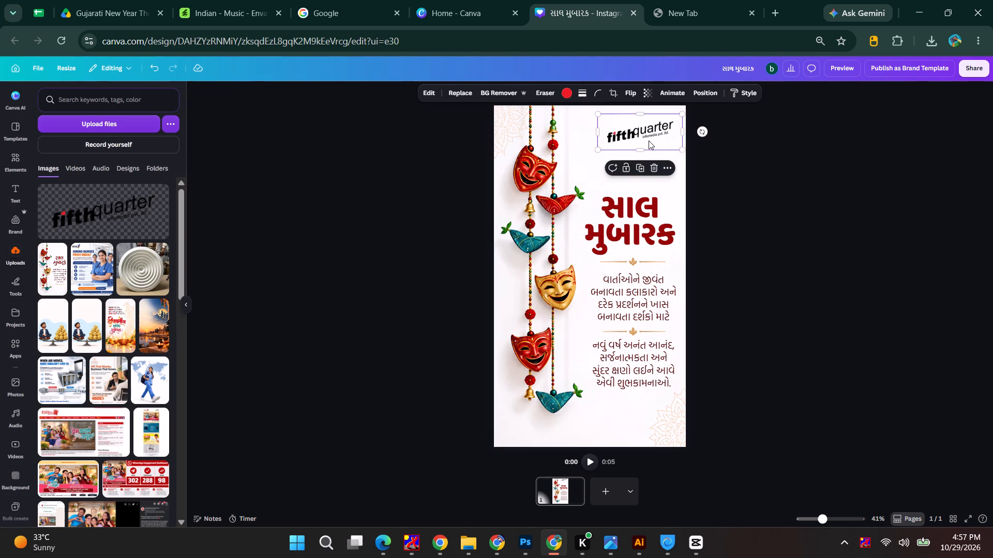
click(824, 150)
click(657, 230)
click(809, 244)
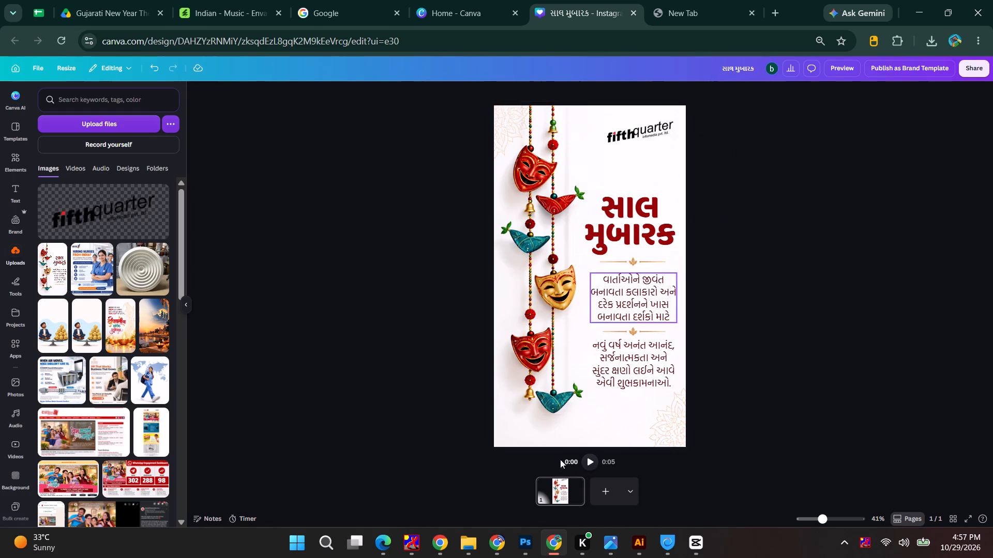
Play the story page to review its animations.
click(586, 465)
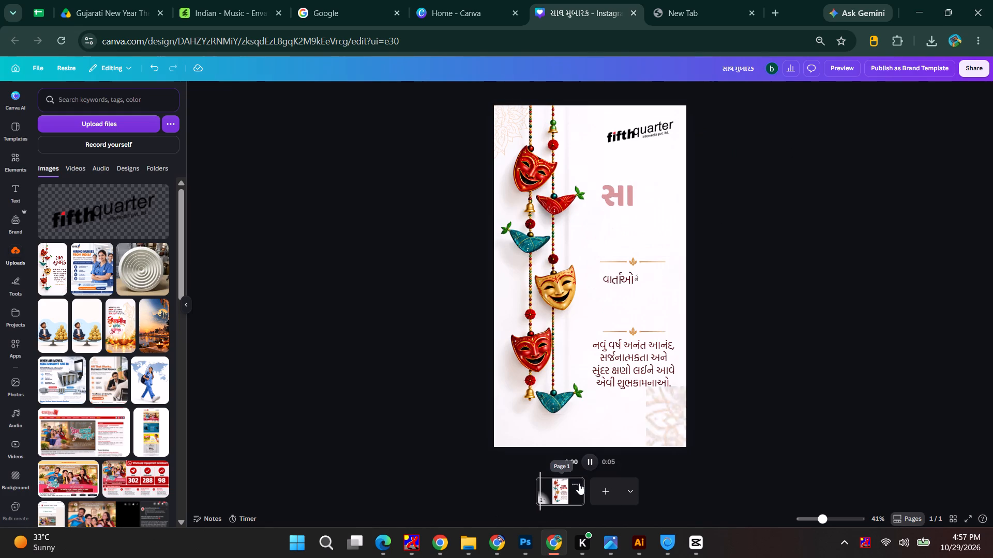
Switch page 1 to video editing so its elements have timeline tracks.
click(575, 484)
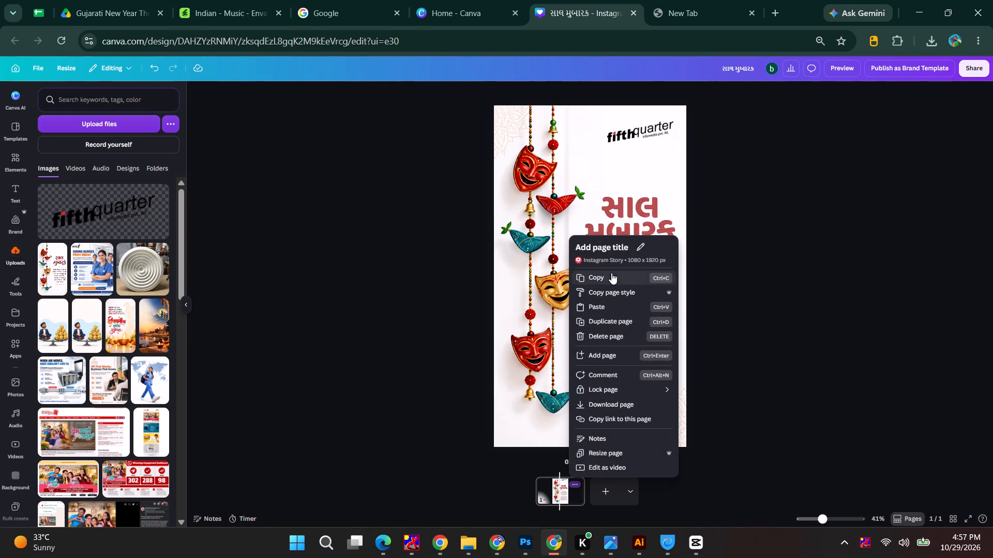
click(608, 461)
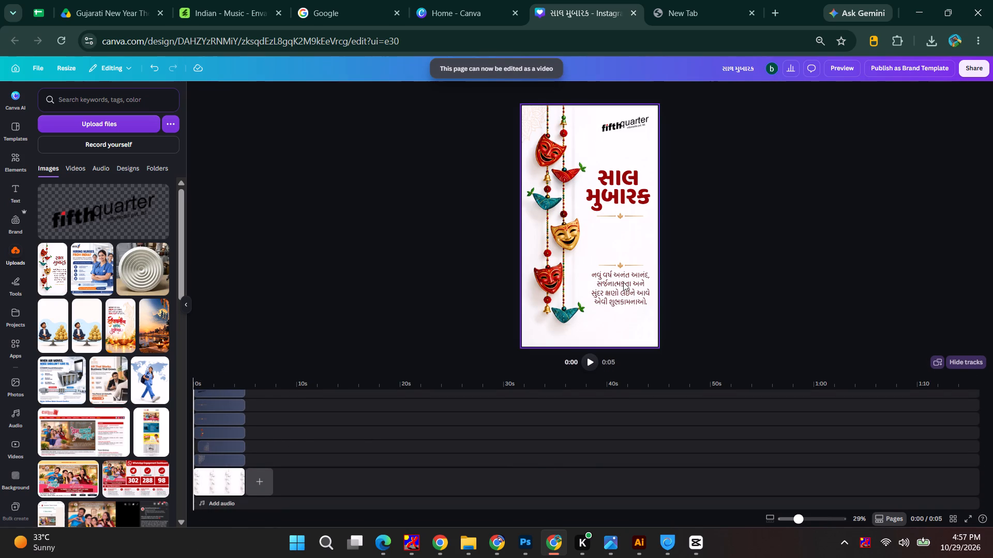
Enlarge the timeline scale and extend the page's background clip to 7.0 seconds.
click(620, 242)
click(613, 300)
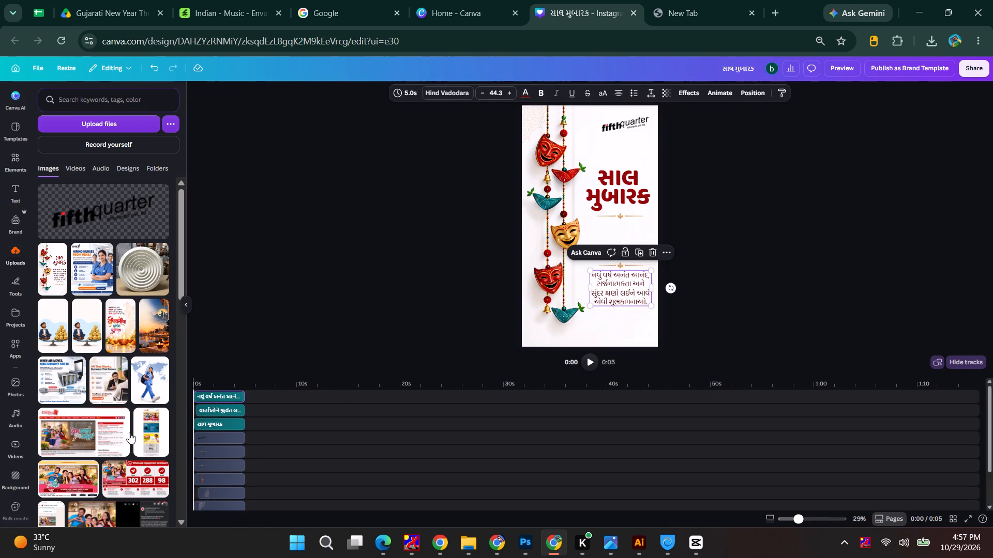
ctrl+scroll(202, 400, up, 10)
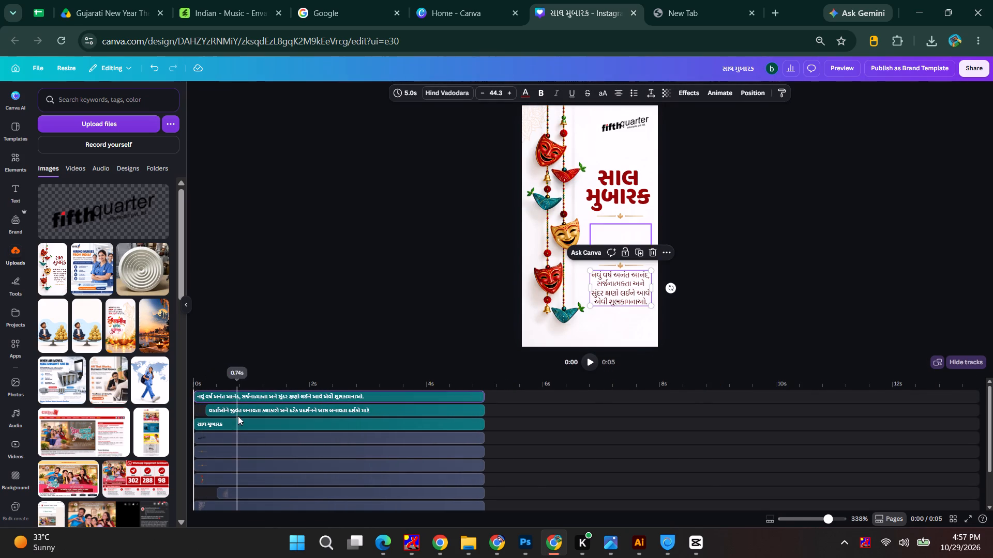
ctrl+scroll(238, 416, up, 4)
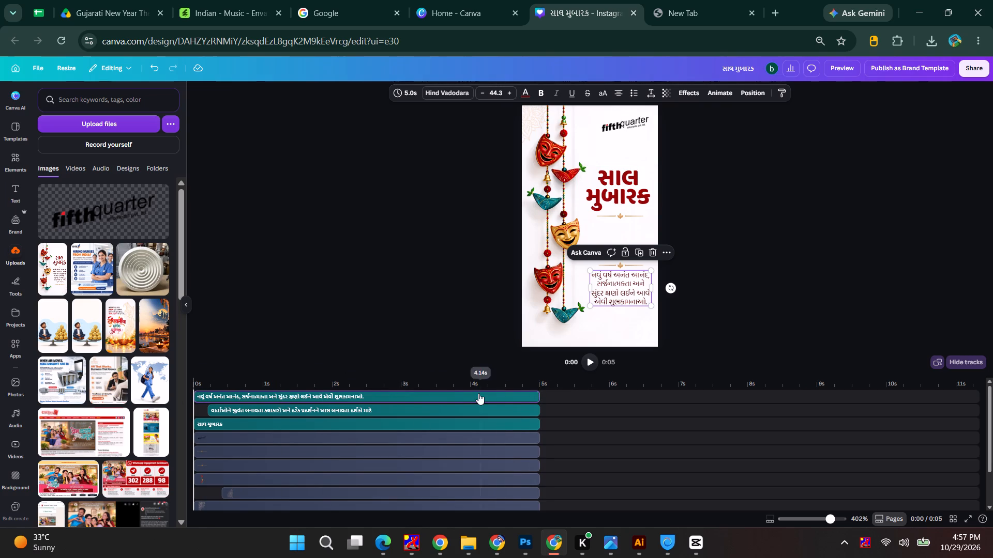
scroll(535, 385, down, 3)
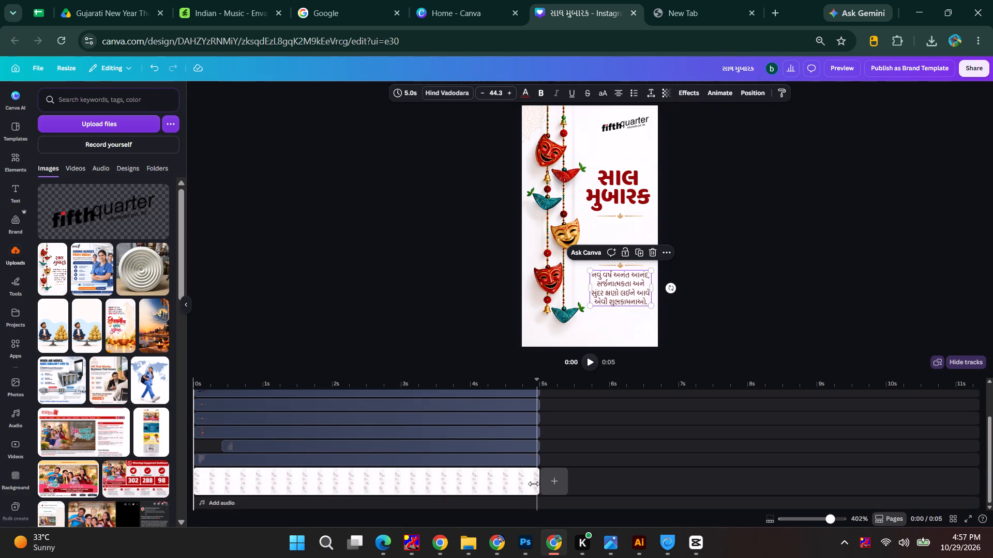
click(531, 481)
drag(538, 486, 672, 479)
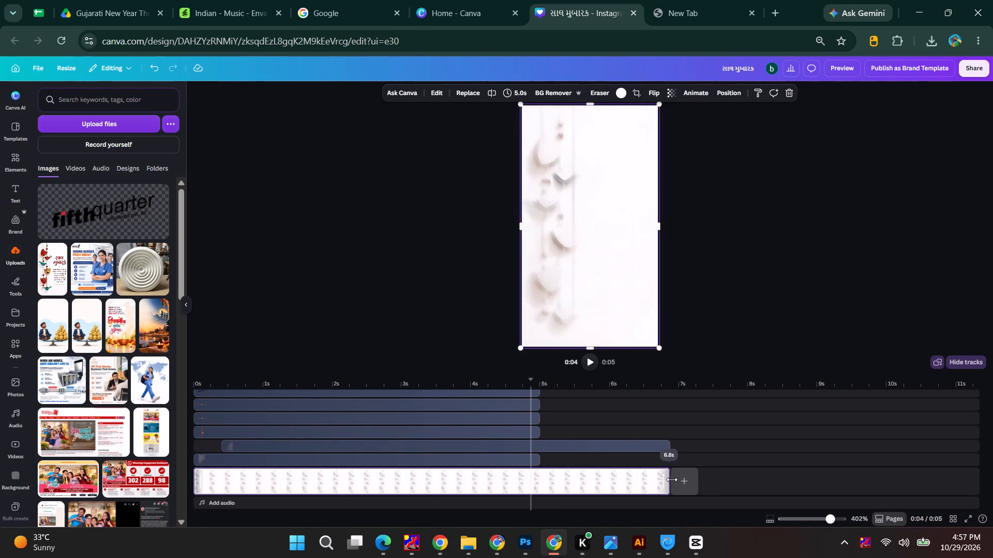
drag(672, 479, 682, 477)
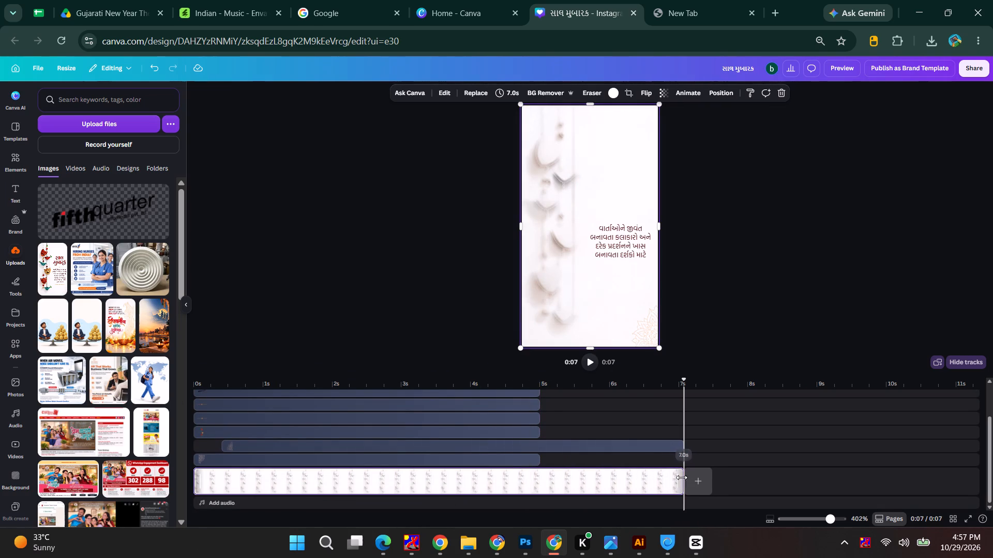
Stretch the tracks of both mandala corner ornaments so each spans the full 7.0 seconds from 0 s.
click(392, 459)
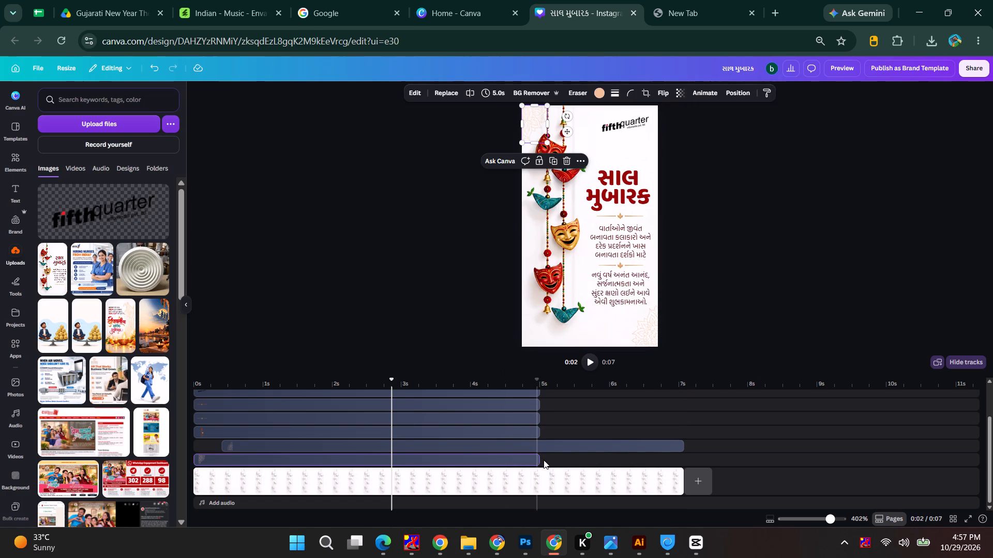
drag(537, 460, 648, 460)
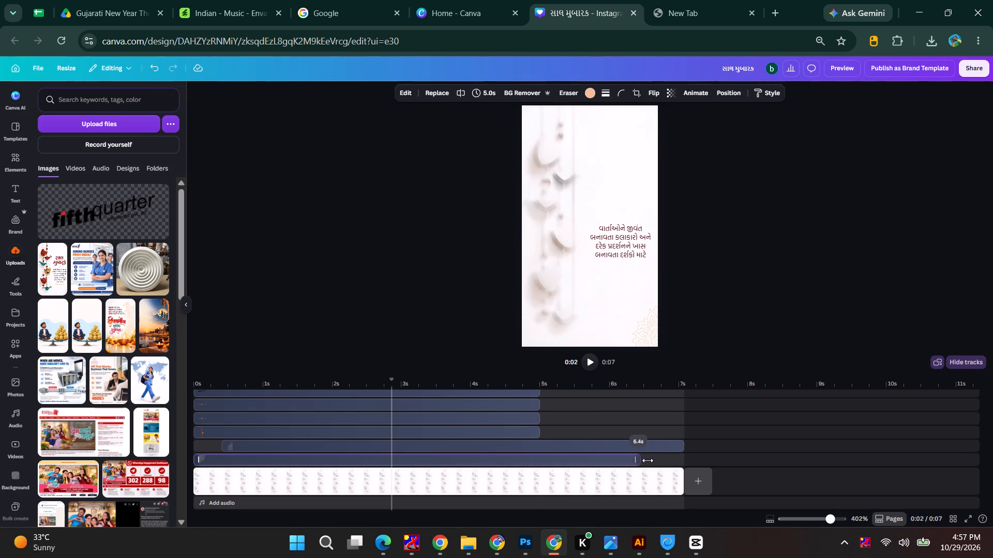
drag(648, 460, 681, 459)
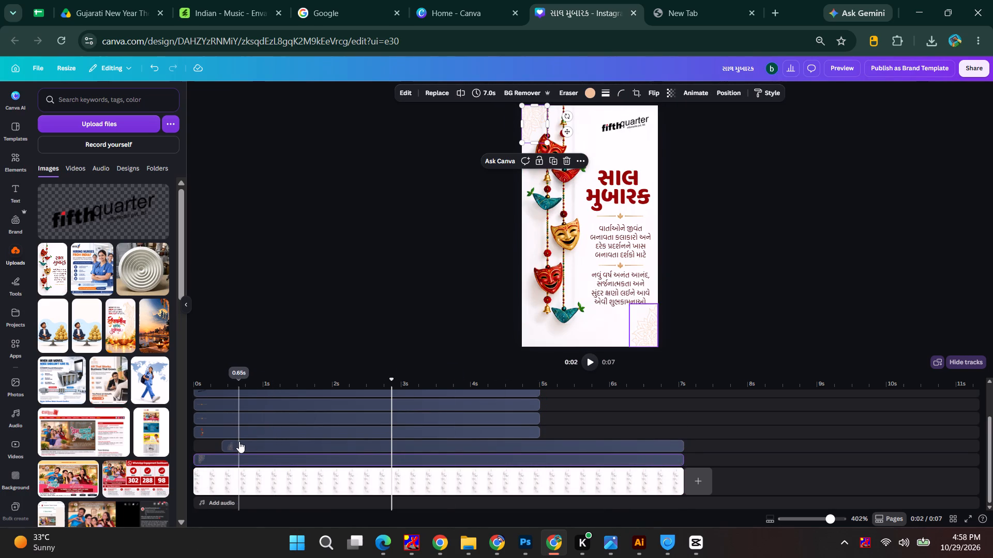
click(239, 441)
drag(222, 444, 200, 443)
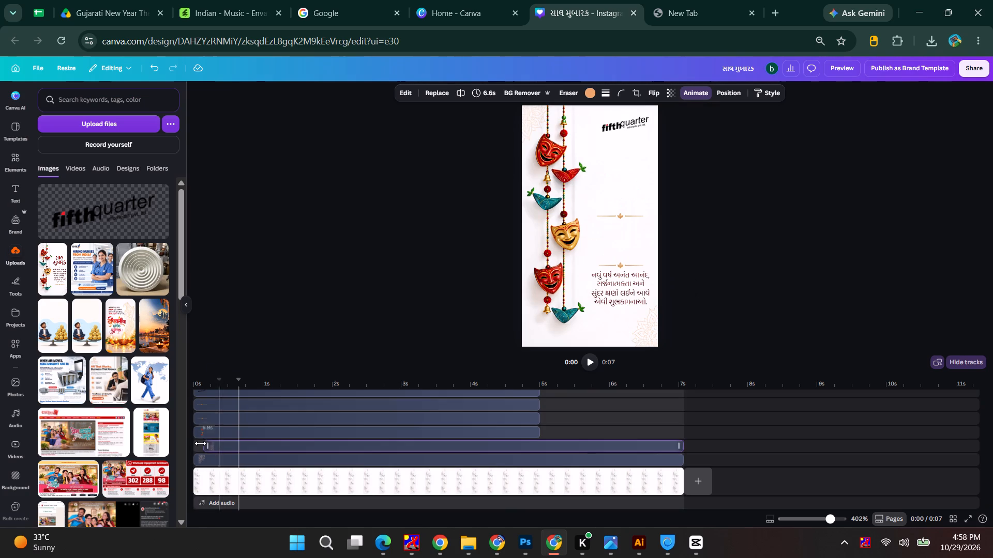
drag(200, 443, 192, 443)
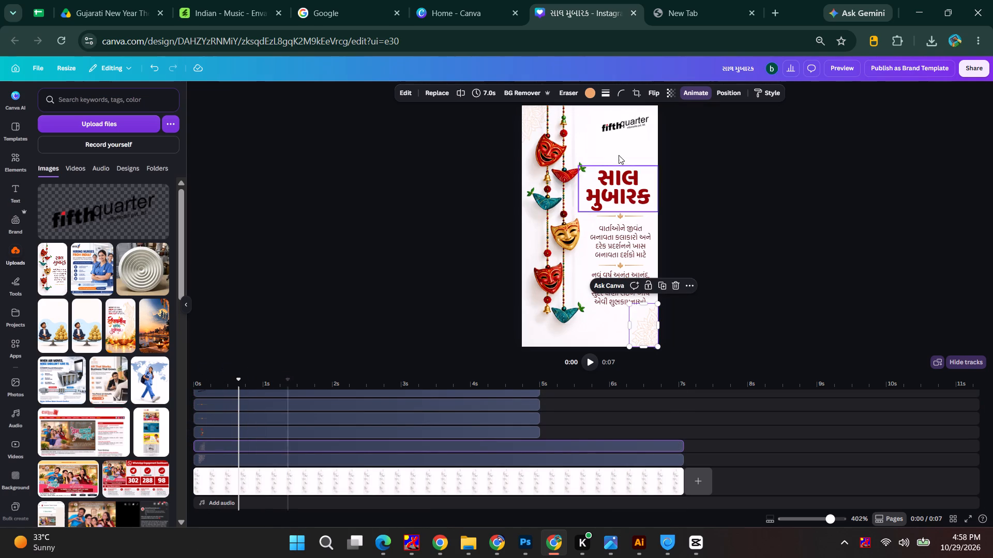
Remove the Shake Zoom animation from the mandala ornament in the page's lower corner.
click(691, 95)
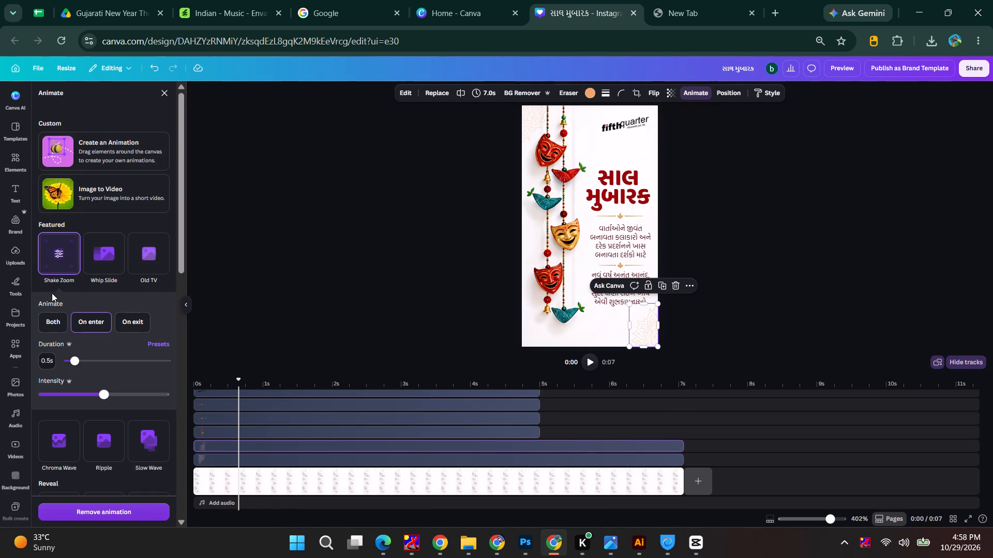
scroll(68, 296, up, 5)
scroll(70, 316, down, 1)
click(107, 509)
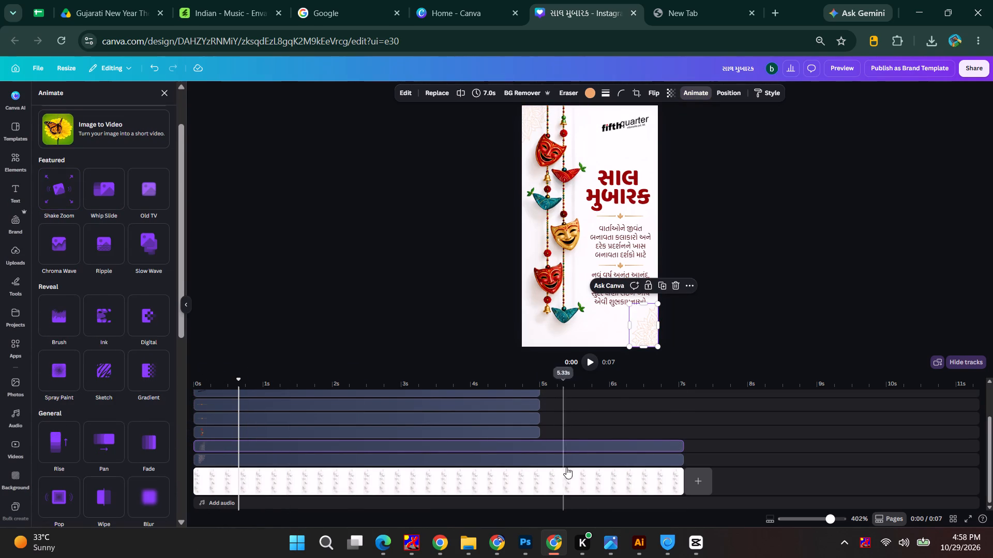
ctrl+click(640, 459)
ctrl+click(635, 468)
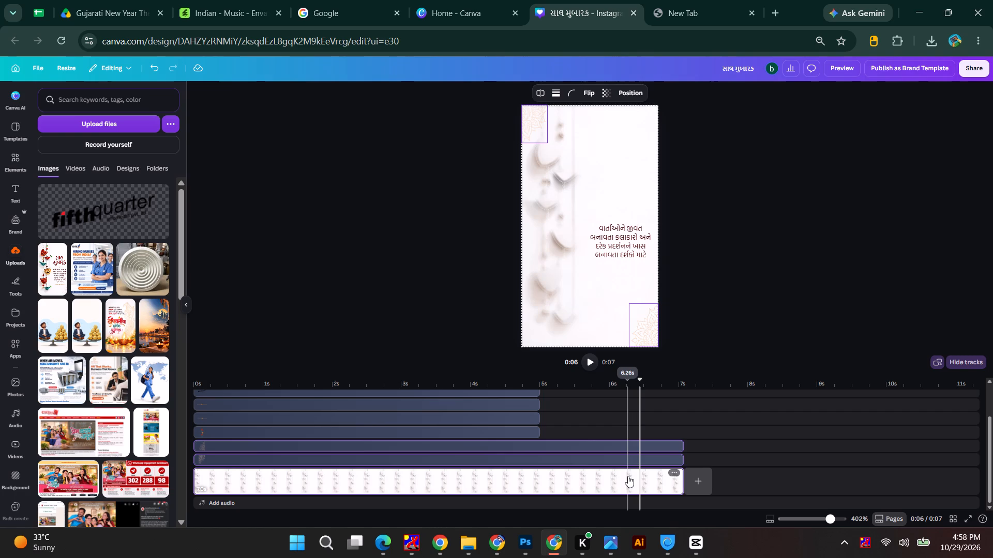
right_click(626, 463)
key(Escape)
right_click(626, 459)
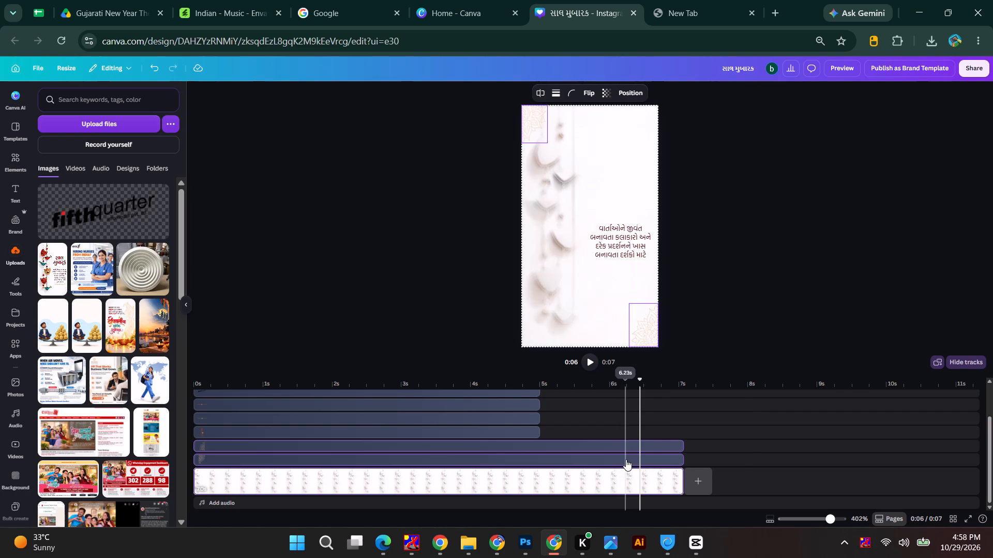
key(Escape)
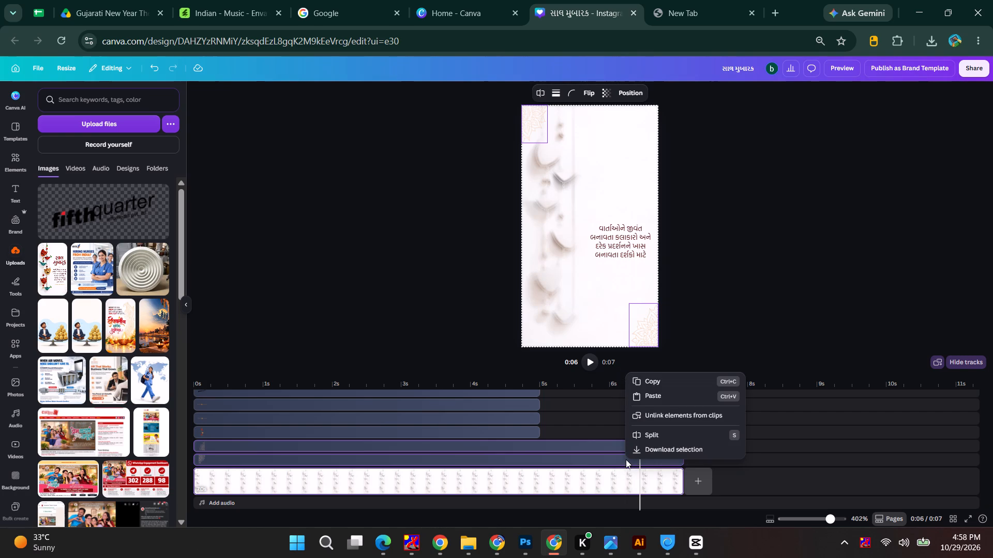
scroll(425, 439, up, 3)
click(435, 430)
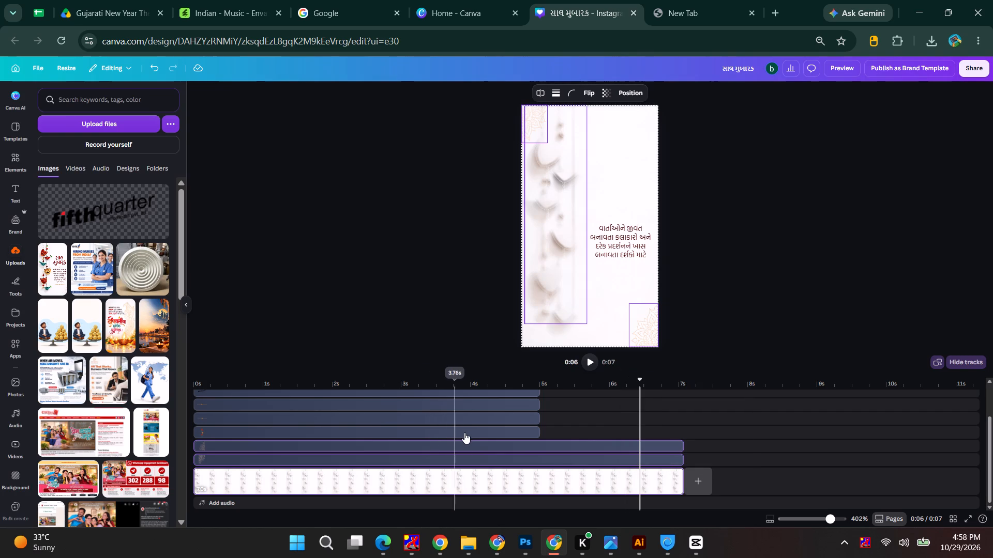
Extend the hanging theater masks' track to 7.0 seconds, matching the background clip's end.
click(469, 431)
drag(538, 431, 637, 431)
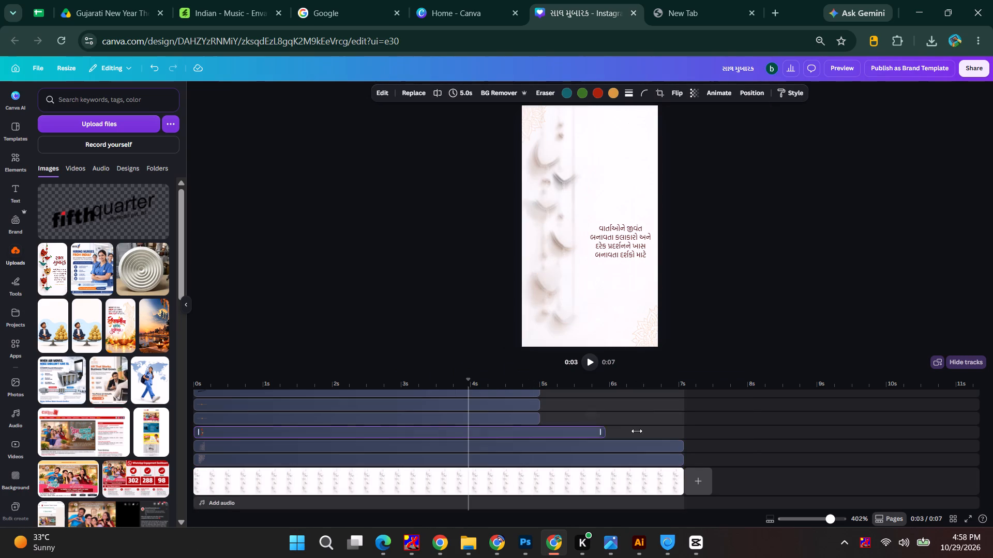
drag(637, 431, 683, 431)
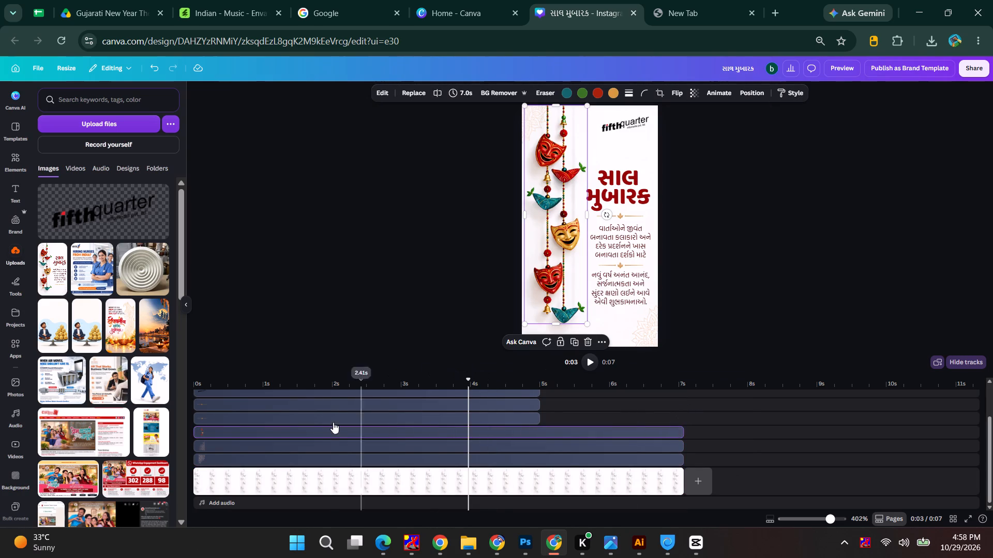
Shift the tracks of both gold divider ornaments to start at about 2 s and end at 7 s.
click(329, 413)
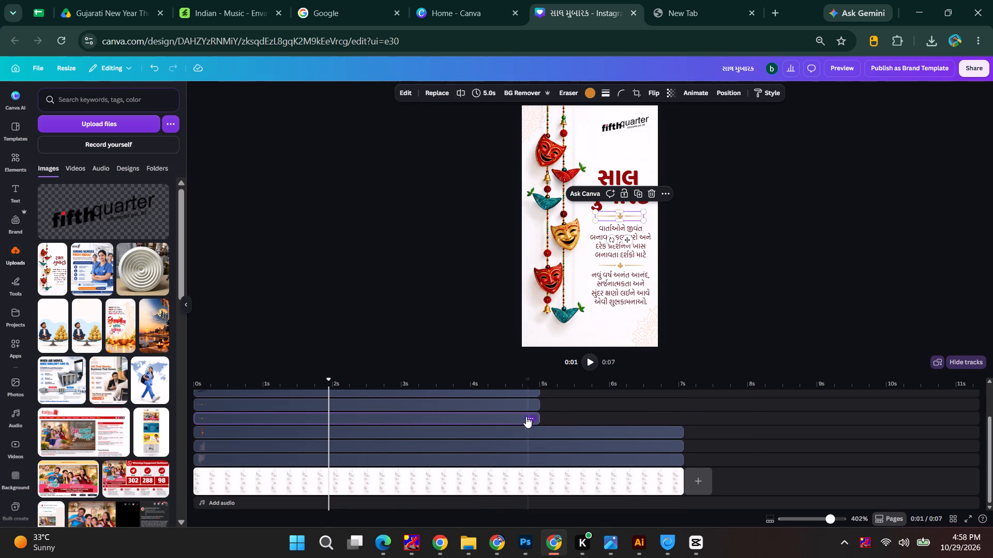
scroll(459, 429, up, 3)
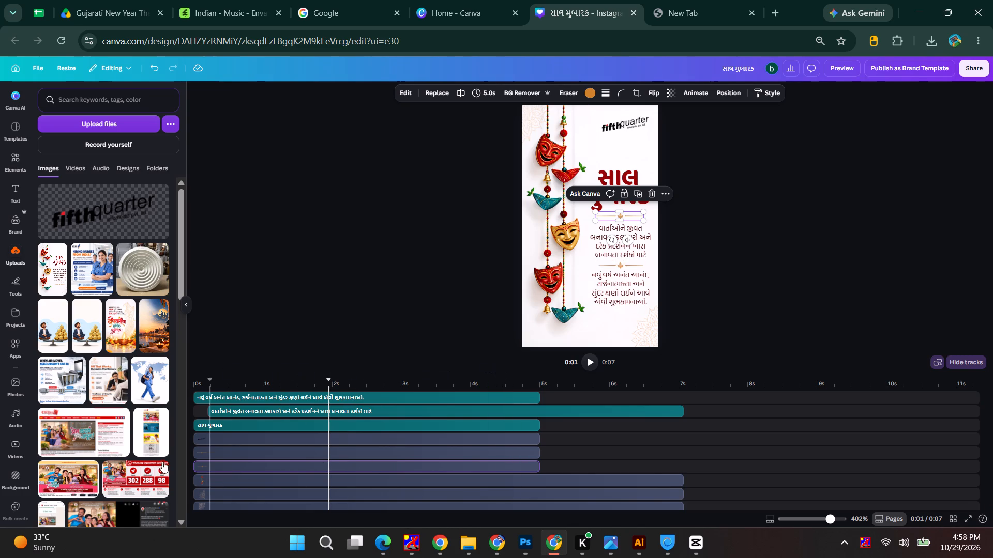
drag(260, 464, 373, 462)
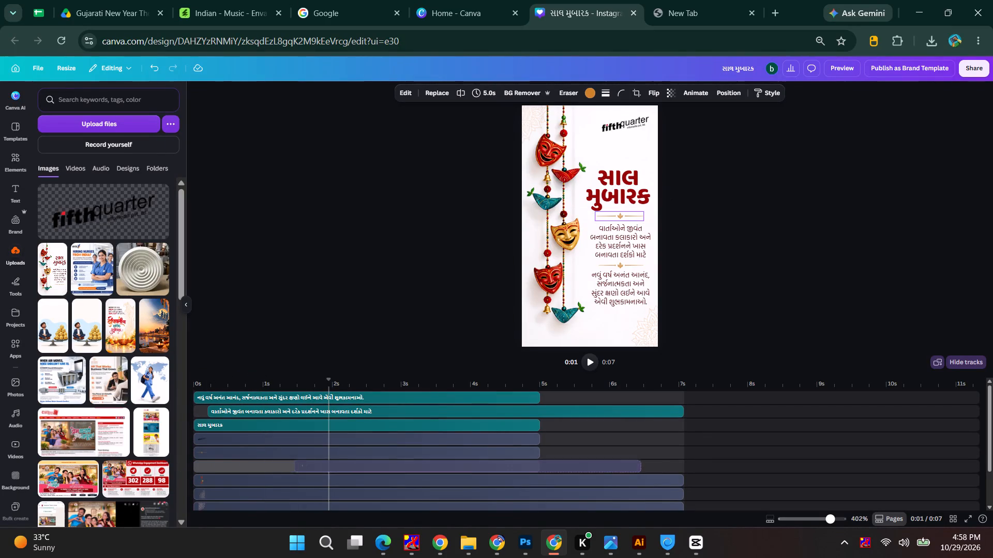
drag(373, 462, 405, 460)
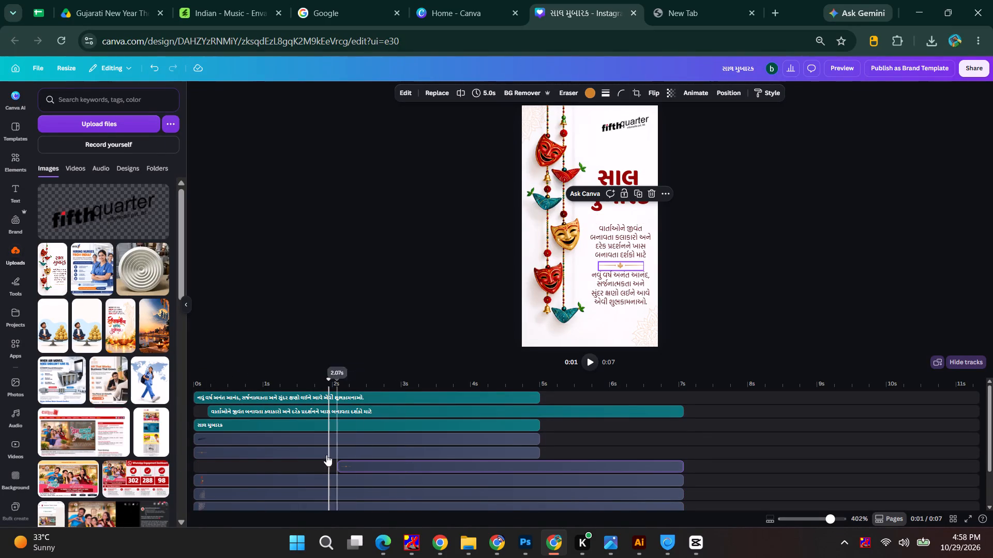
click(256, 450)
drag(230, 450, 303, 454)
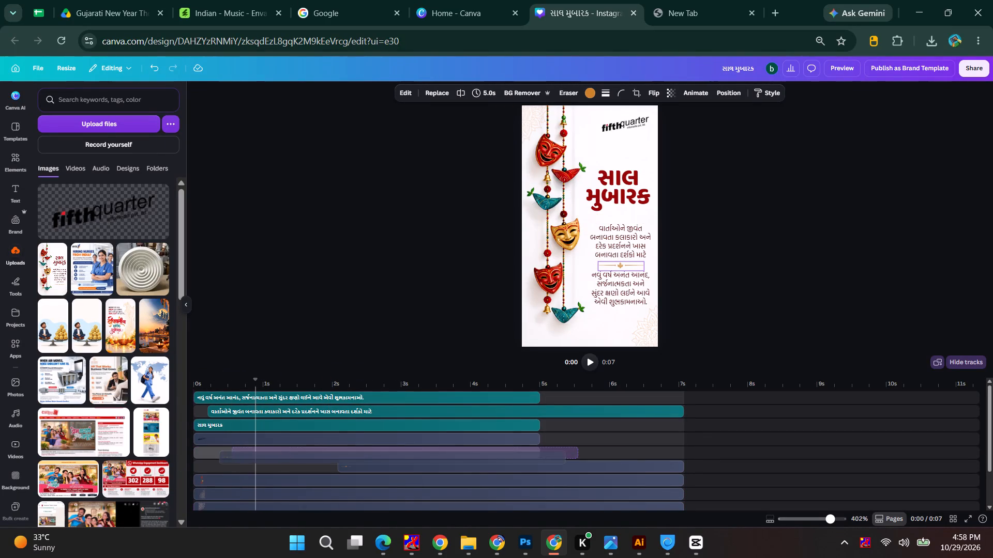
drag(303, 454, 374, 451)
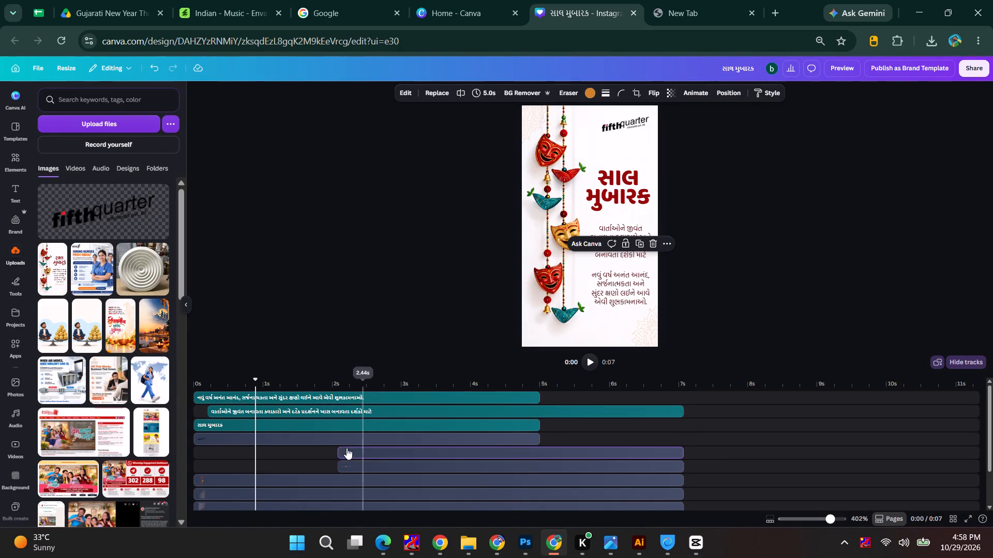
Extend the Fifth Quarter logo's track to 7.0 seconds.
click(283, 433)
click(283, 433)
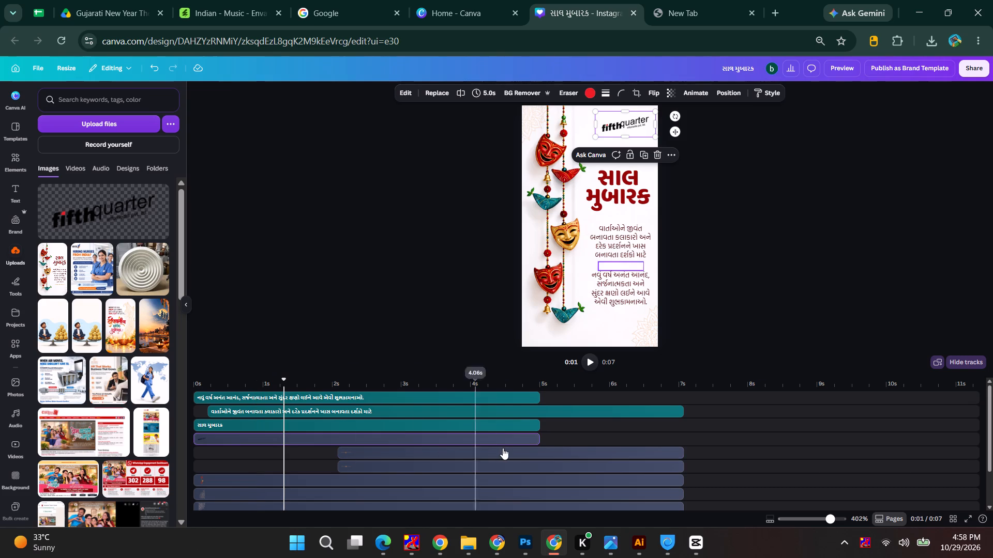
drag(538, 439, 683, 439)
Shift the lower Gujarati paragraph's track to start at about 2 s and end at 7 s.
scroll(369, 437, up, 3)
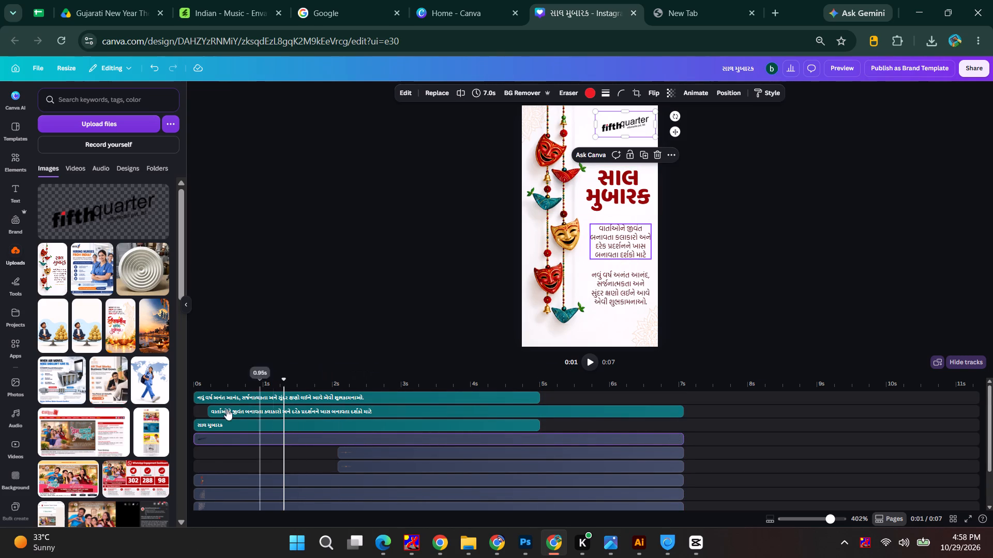
click(216, 399)
drag(233, 400, 267, 400)
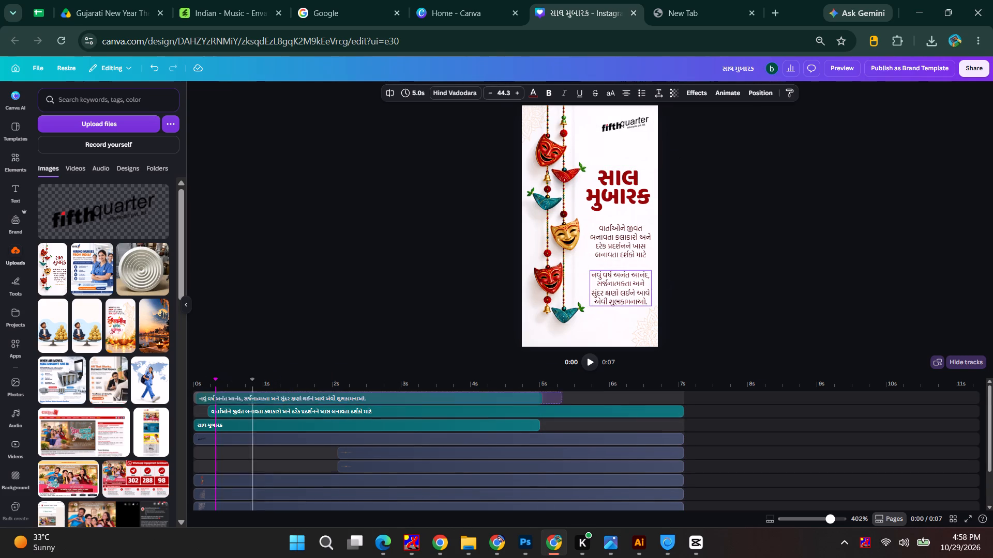
drag(267, 400, 380, 401)
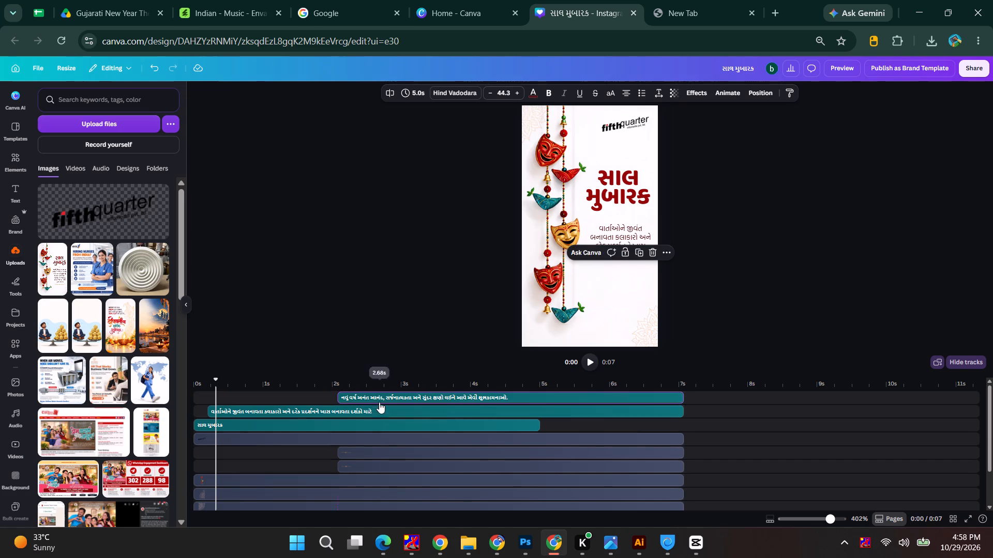
Extend the heading સાલ મુબારક track to the 7-second end of the clip.
click(505, 423)
drag(538, 423, 636, 420)
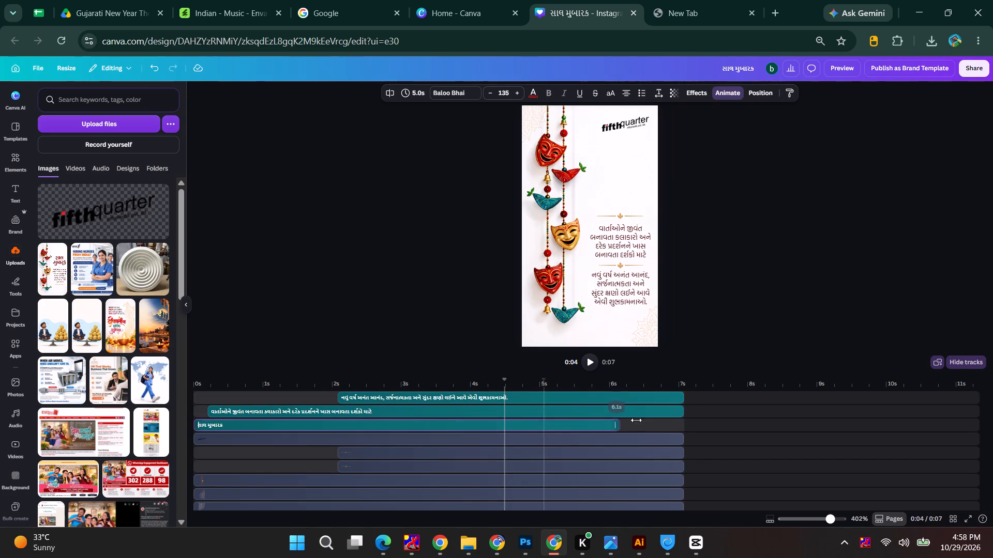
drag(636, 420, 685, 420)
Trim the start of the upper Gujarati paragraph's track to 1 s, giving it a 6.0-second duration.
click(229, 411)
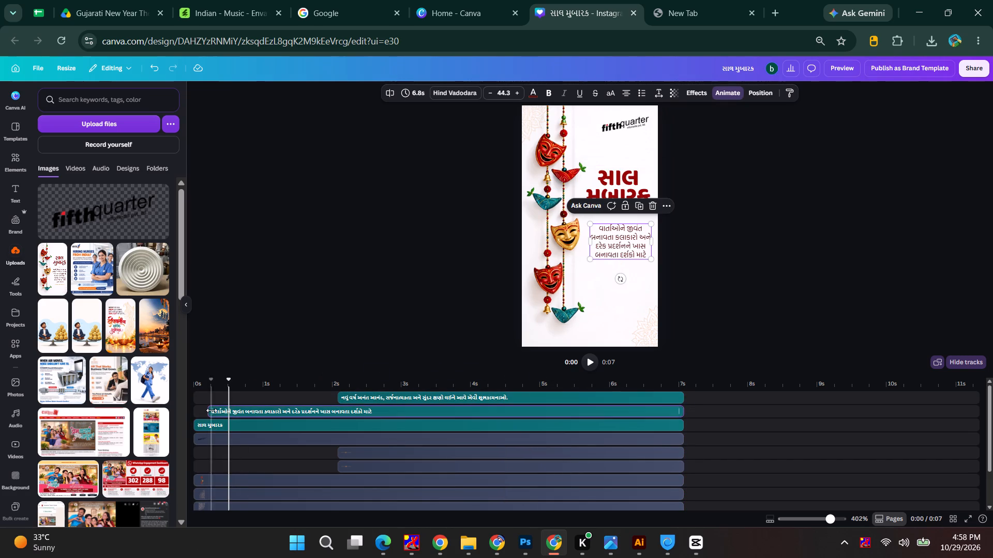
drag(211, 410, 266, 409)
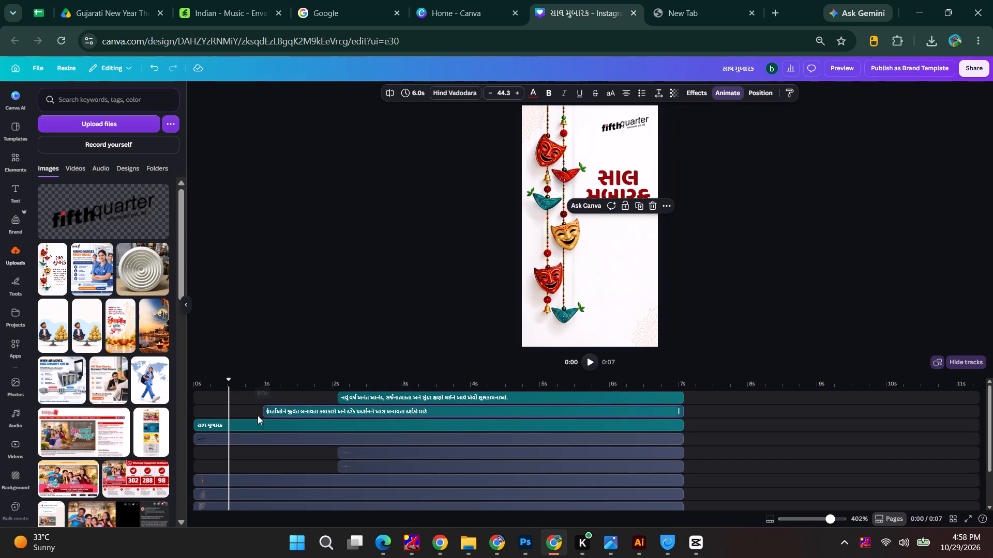
Play the page from the beginning to review the new element timing.
drag(228, 381, 150, 384)
key(space)
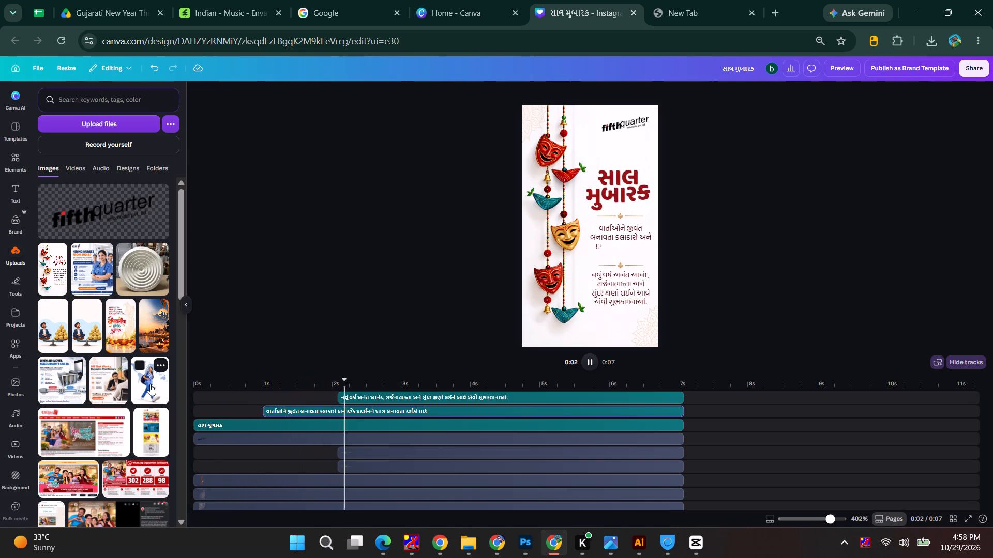
Extend the upper divider's track so it starts earlier, at about 0.9 s, in time with the upper Gujarati paragraph.
click(365, 453)
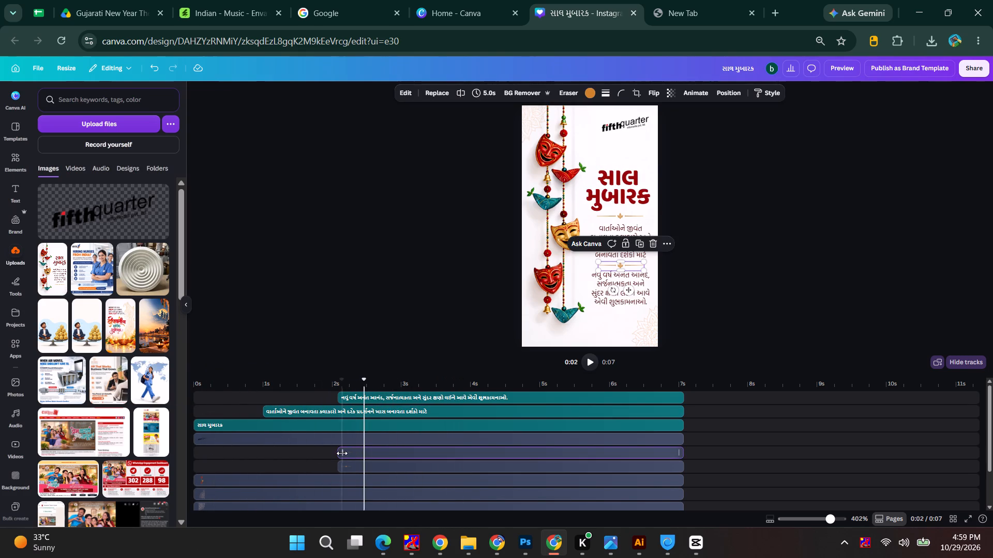
click(342, 453)
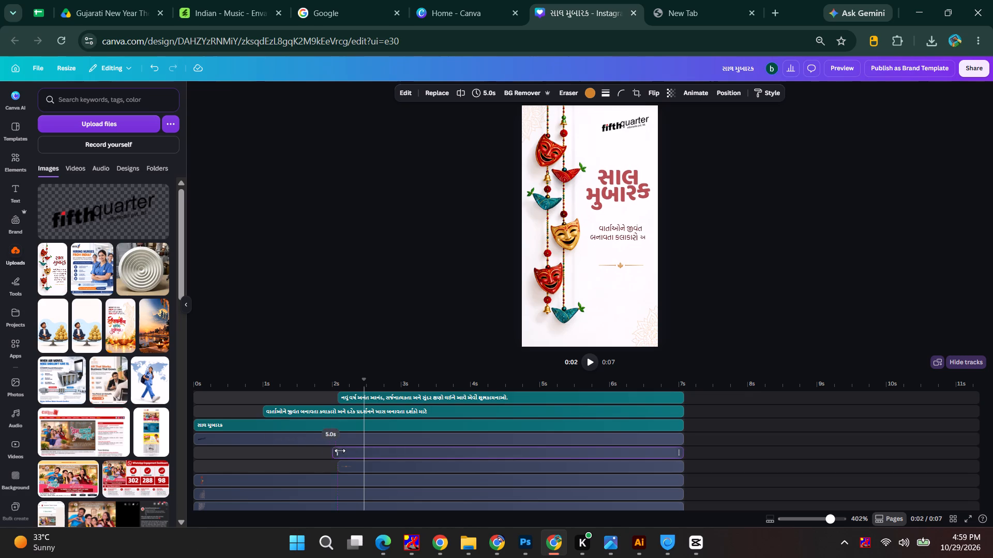
drag(339, 467, 329, 467)
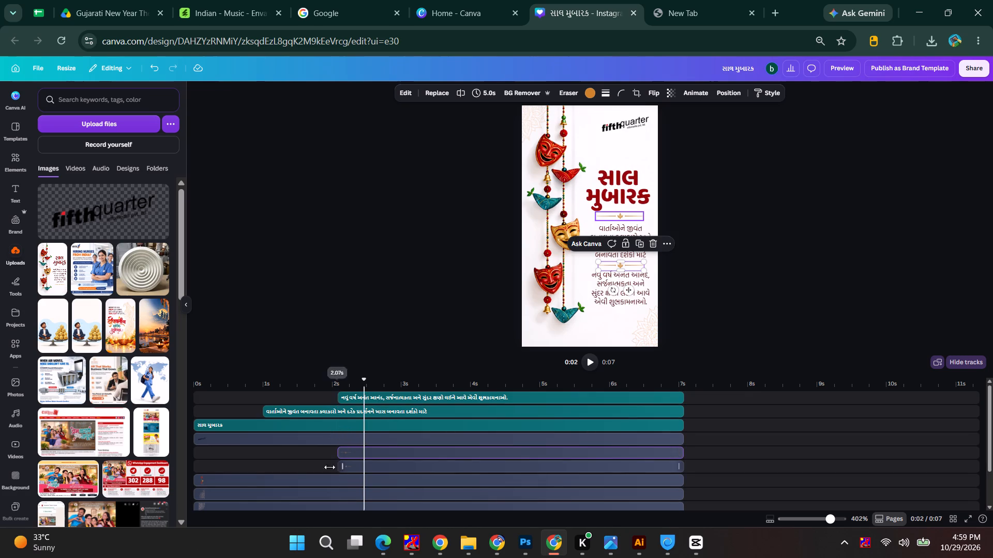
drag(329, 467, 258, 467)
Play the page from the beginning to review the upper divider's new entry timing.
drag(361, 379, 169, 393)
key(space)
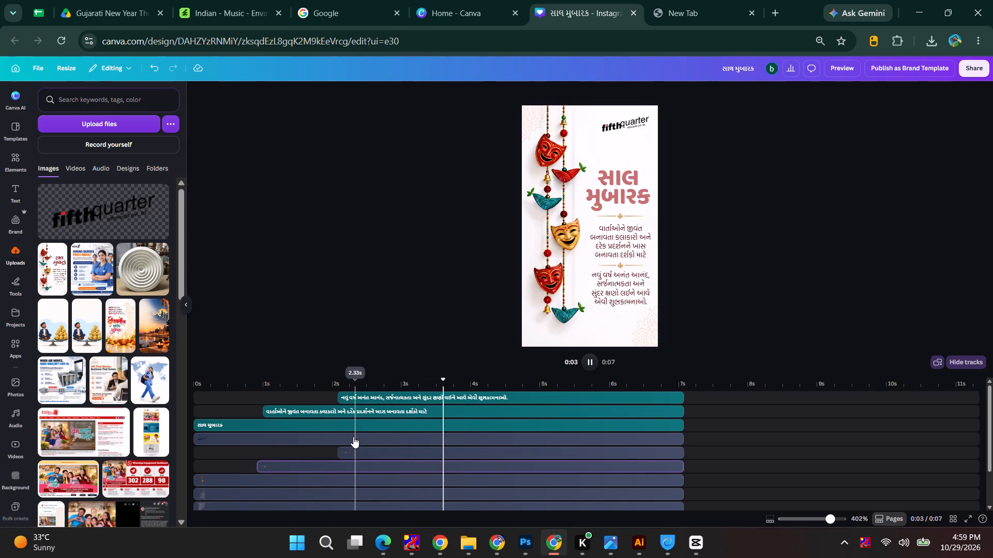
drag(198, 385, 182, 385)
key(space)
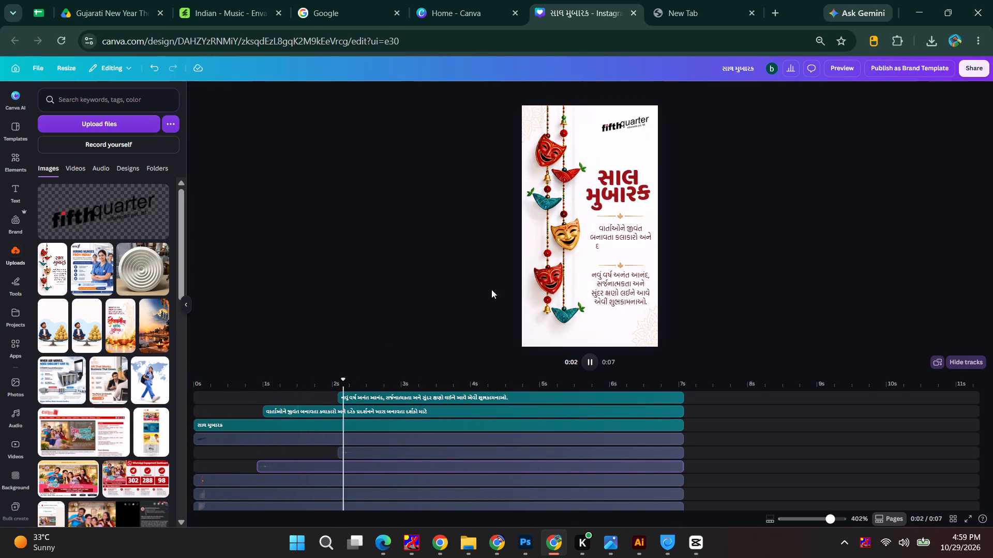
Trim the starts of the lower Gujarati paragraph to about 3 s (4.1 s long) and the lower divider to about 2.8 s (4.2 s long).
click(377, 399)
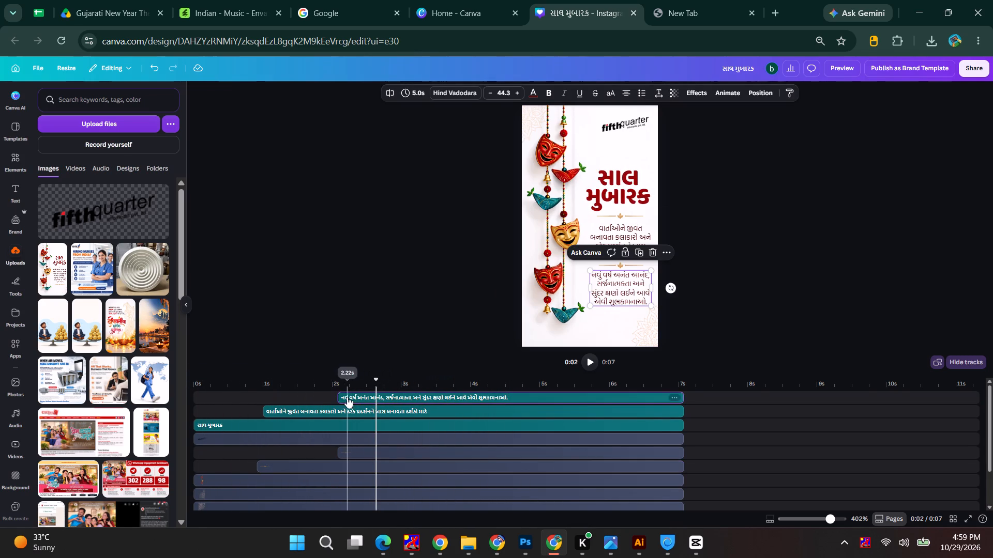
drag(341, 396, 402, 396)
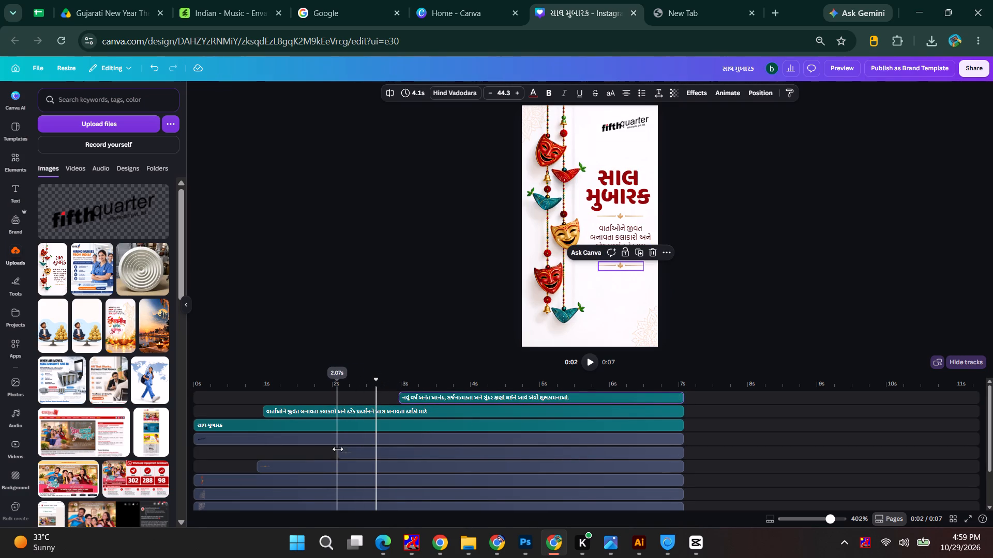
drag(338, 450, 389, 443)
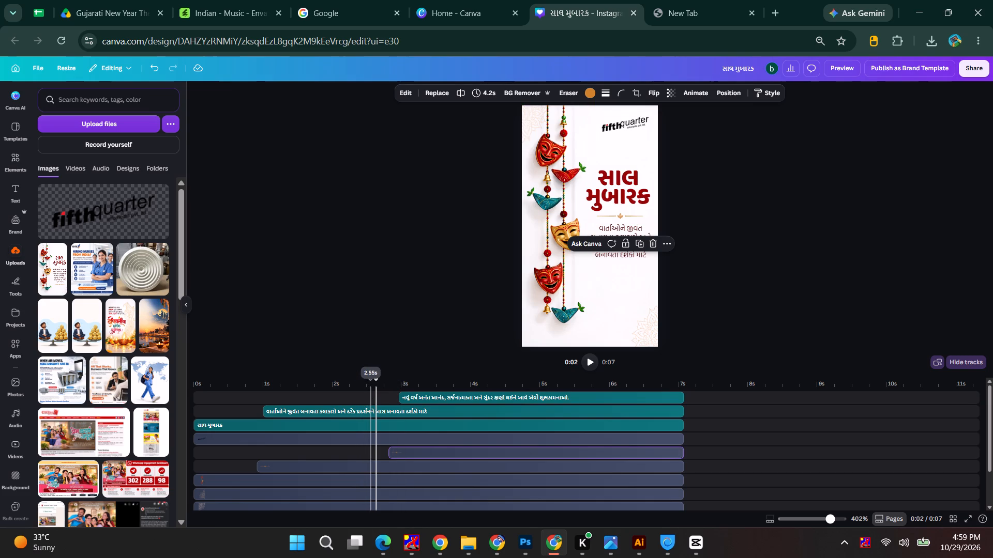
Play the page from the beginning to review the delayed lower paragraph and divider.
drag(373, 385, 81, 384)
key(space)
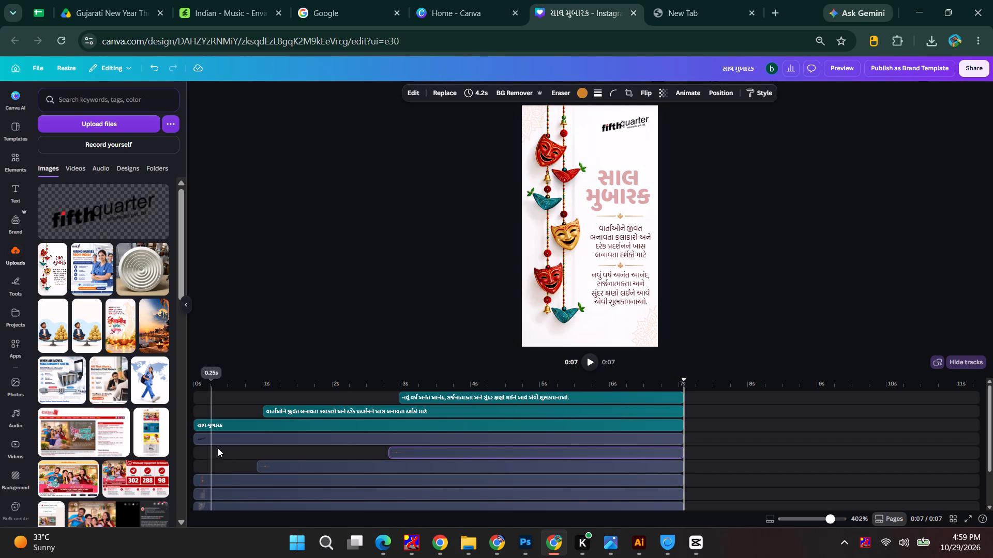
drag(229, 385, 139, 384)
key(space)
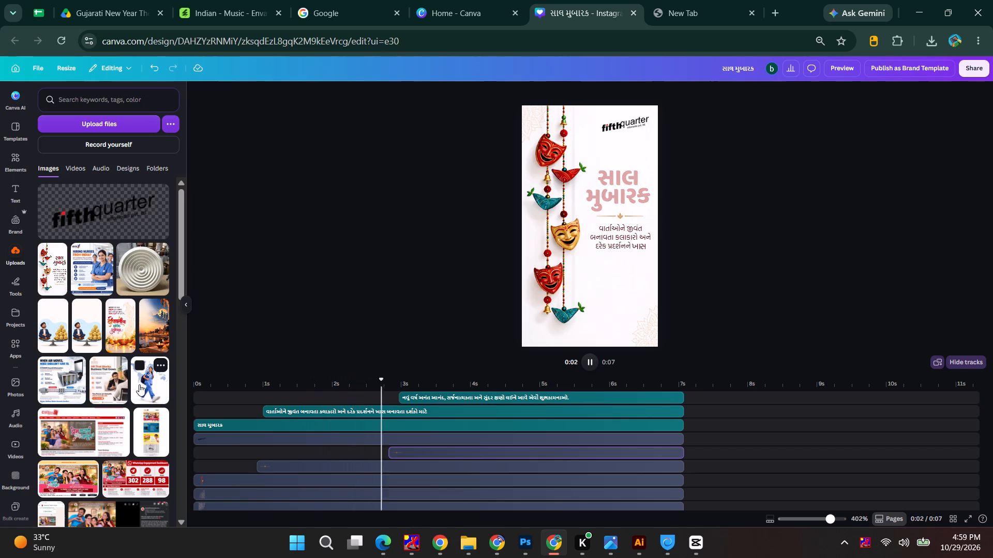
Duplicate the upper Gujarati paragraph below the lower divider and trim the copy's start to about 3 s, leaving 4.1 s.
click(411, 397)
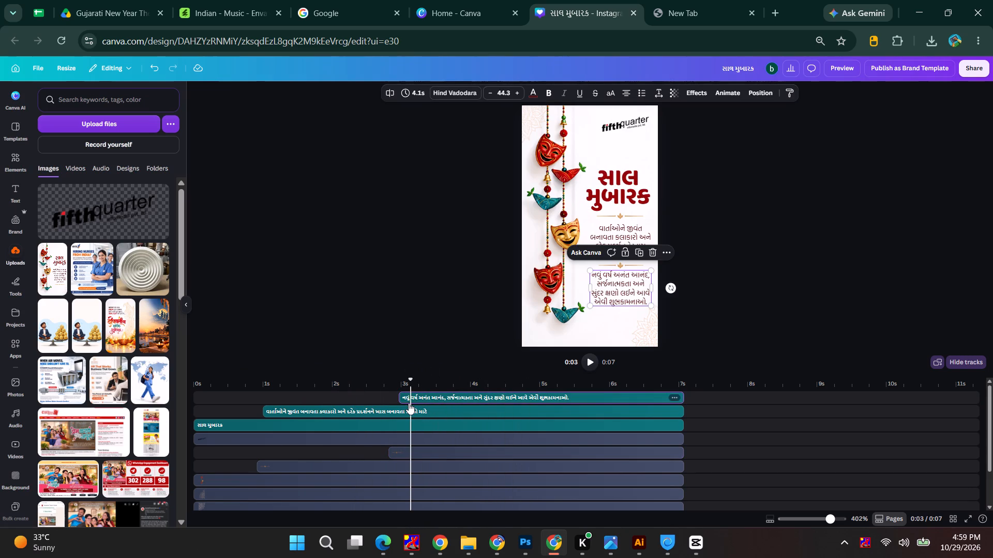
click(334, 413)
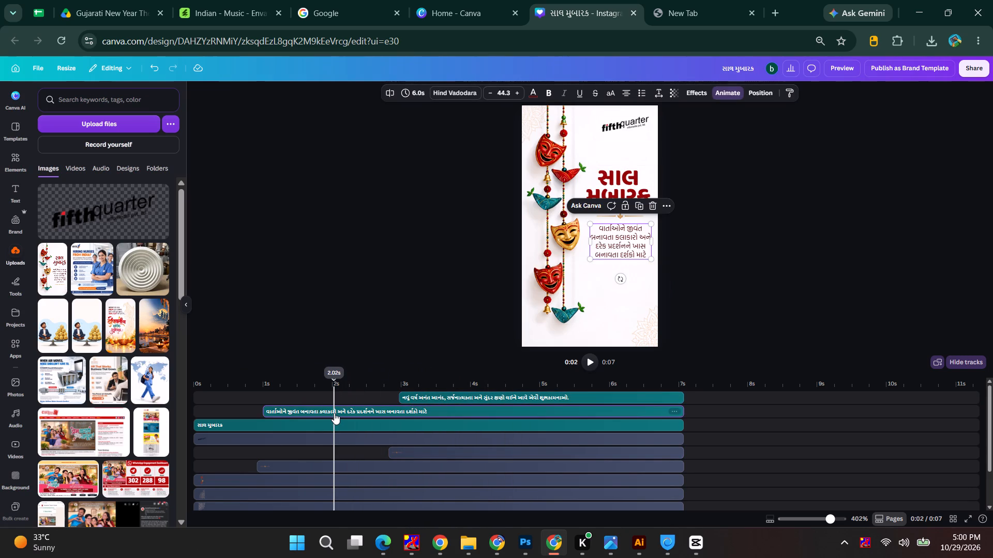
alt+drag(615, 240, 613, 273)
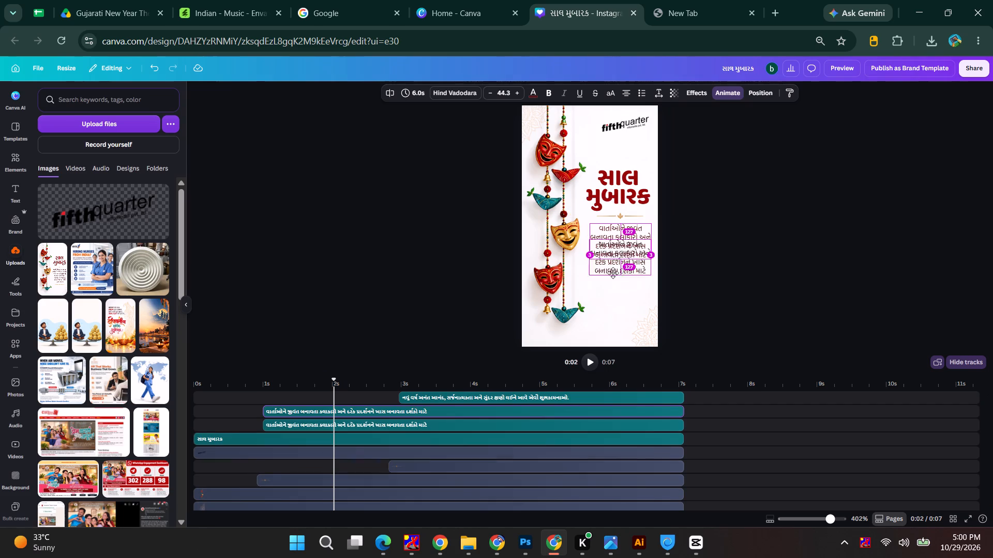
alt+drag(613, 273, 614, 291)
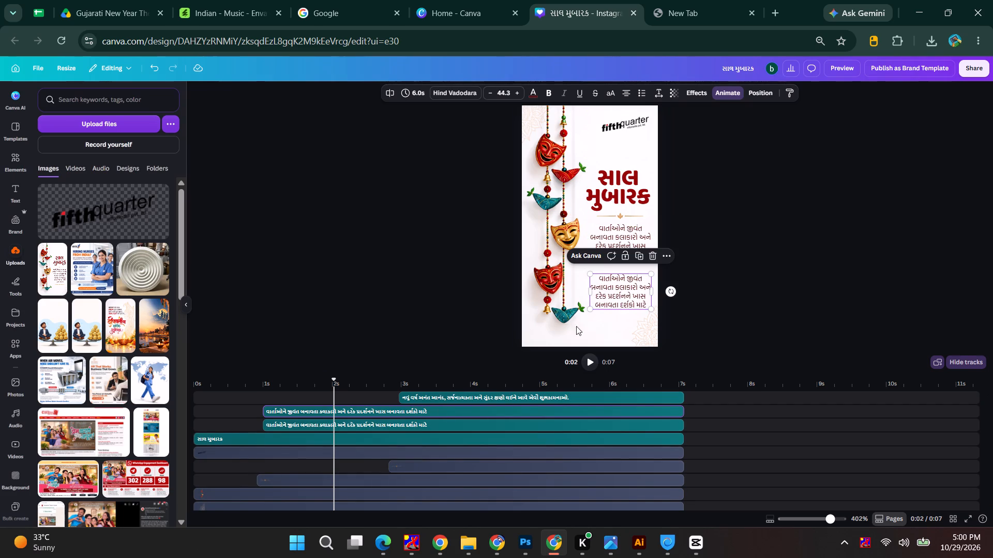
drag(265, 412, 397, 412)
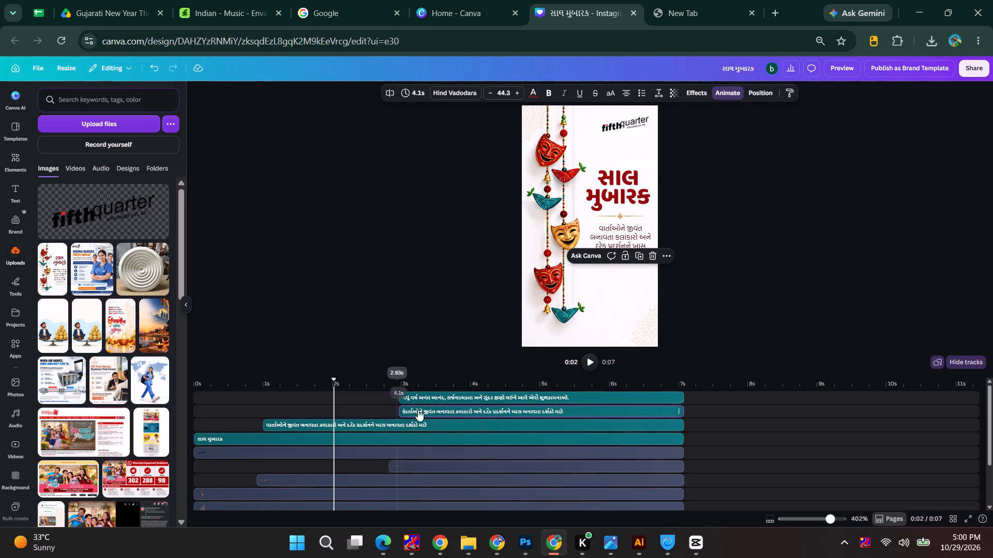
Cut the text from the original lower paragraph, નવું વર્ષ અનંત આનંદ…, remove its empty box, and paste the text over the duplicated paragraph's wording.
click(427, 399)
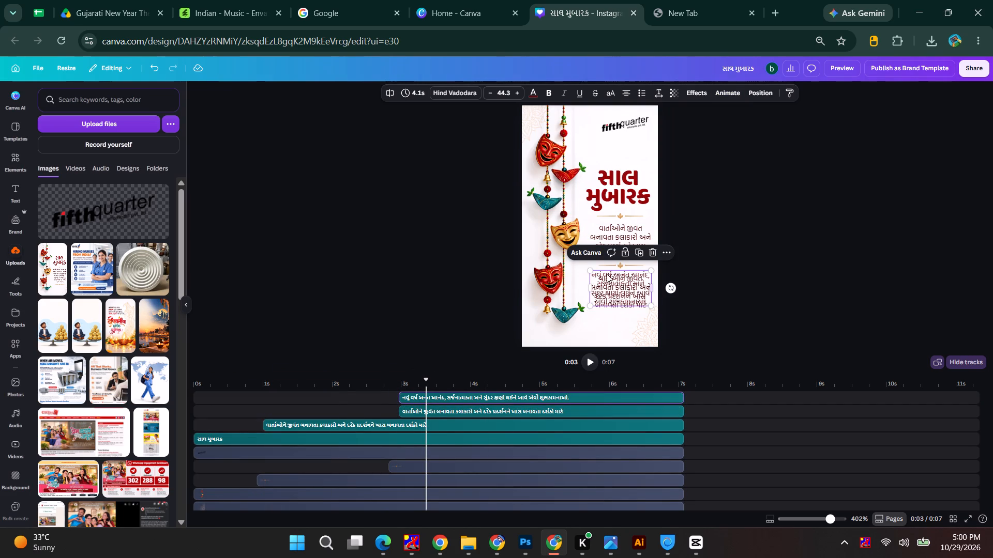
double_click(606, 274)
key(ctrl+x)
key(Escape)
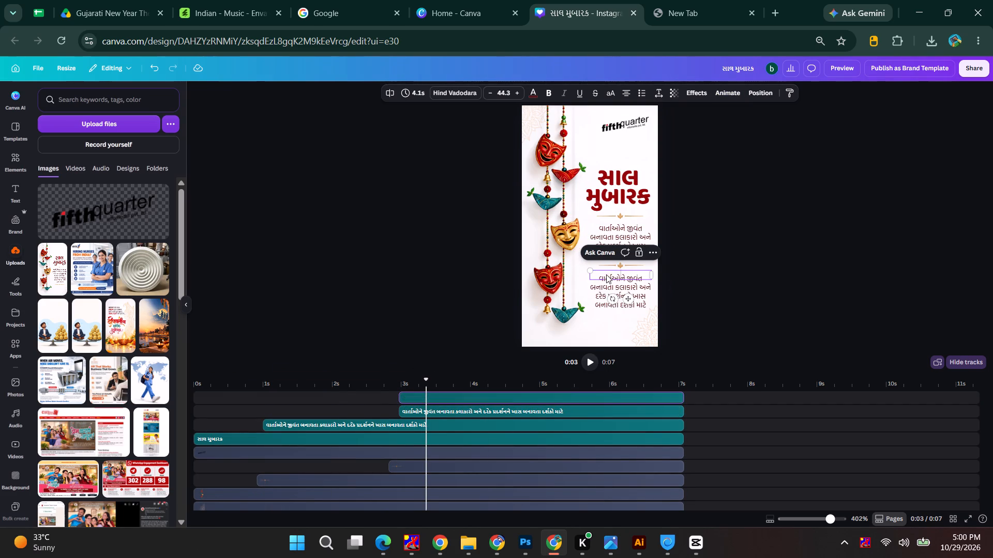
double_click(606, 274)
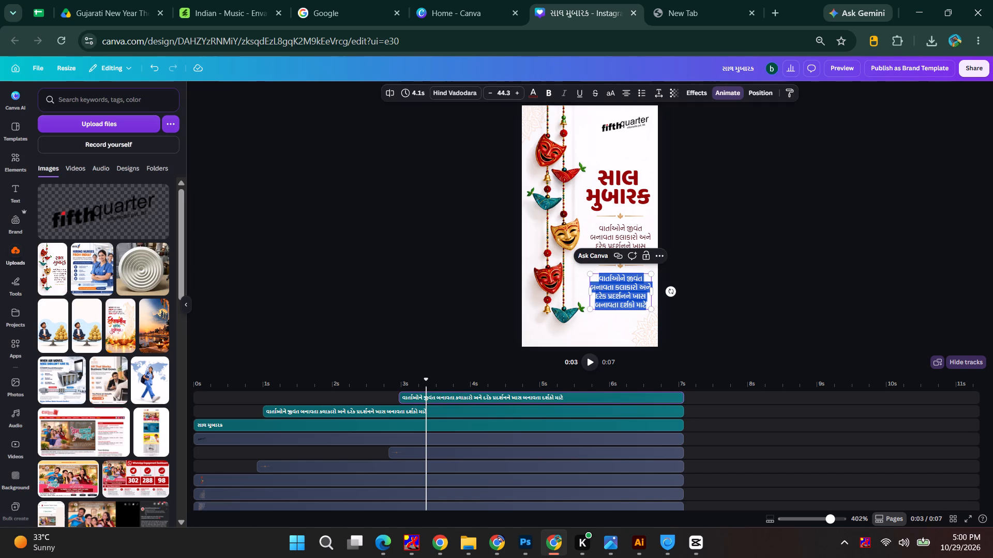
key(ctrl+v)
click(762, 305)
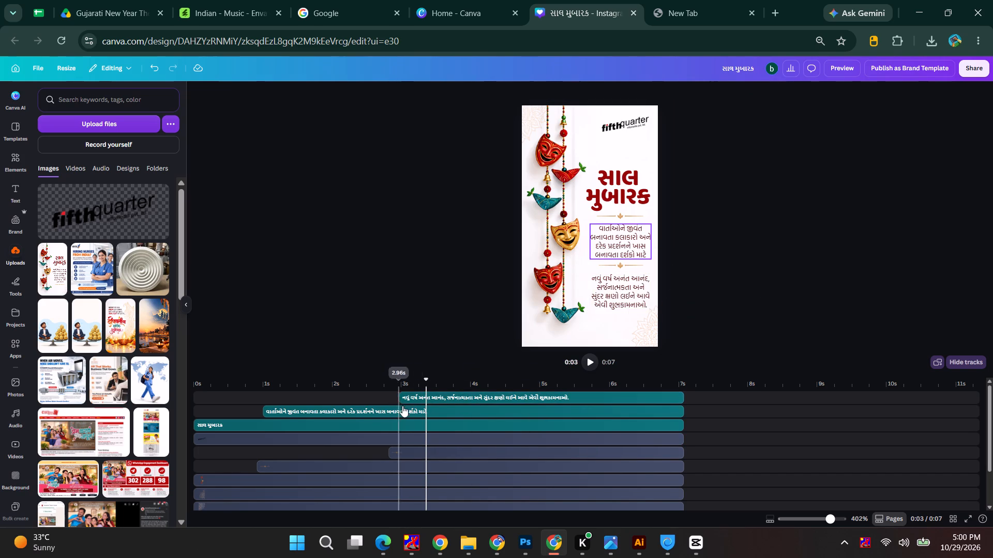
Play the page from the beginning to review the replaced lower paragraph's animation and timing.
drag(426, 383, 0, 419)
key(space)
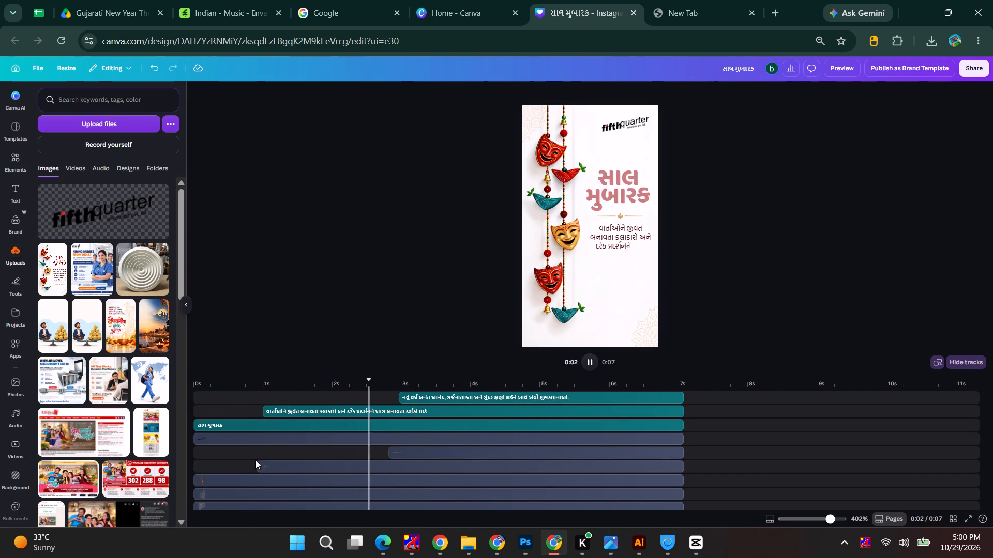
Replay the page from the beginning to check the animation timing of the heading, paragraphs and dividers.
drag(274, 381, 190, 391)
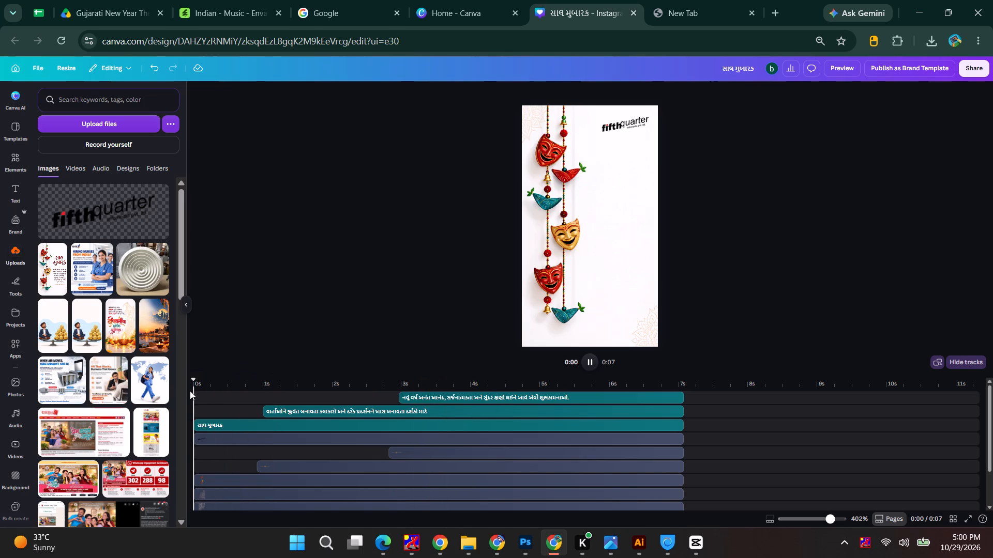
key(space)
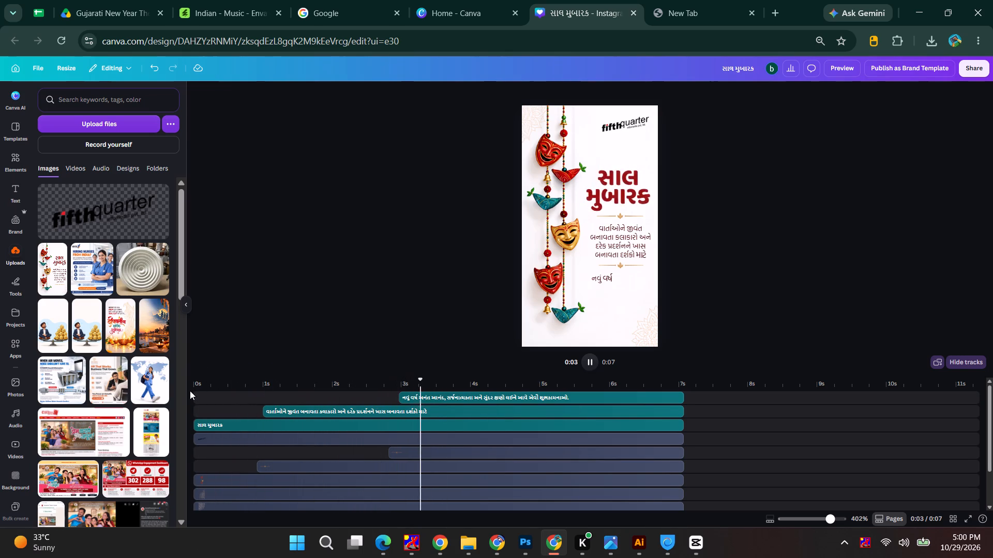
Set the design's sharing access to Anyone with the link and copy its link.
click(973, 71)
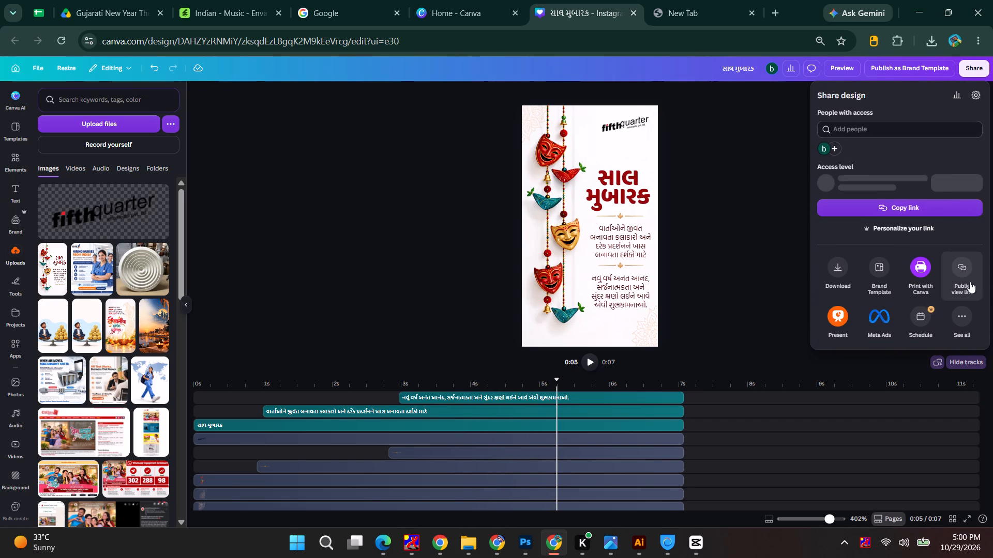
click(876, 183)
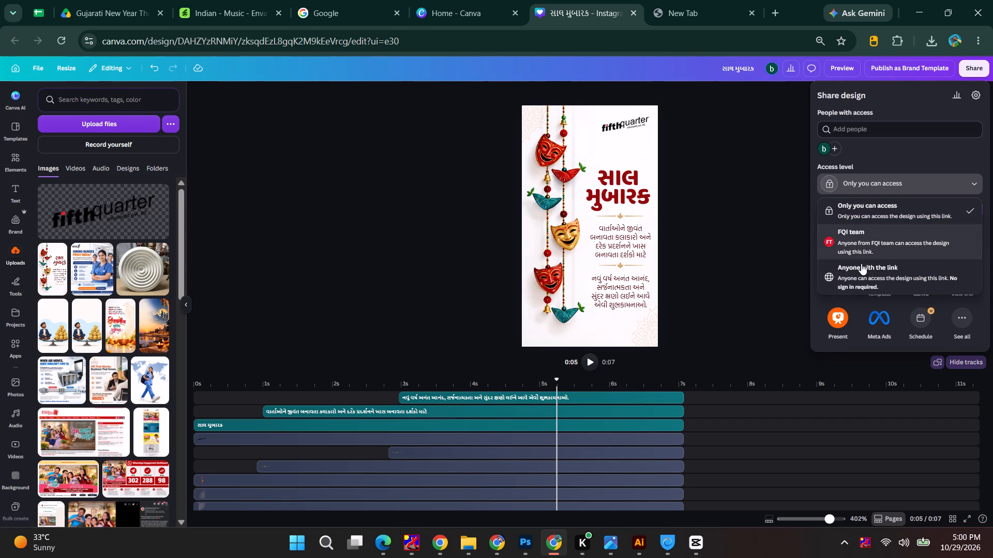
click(860, 271)
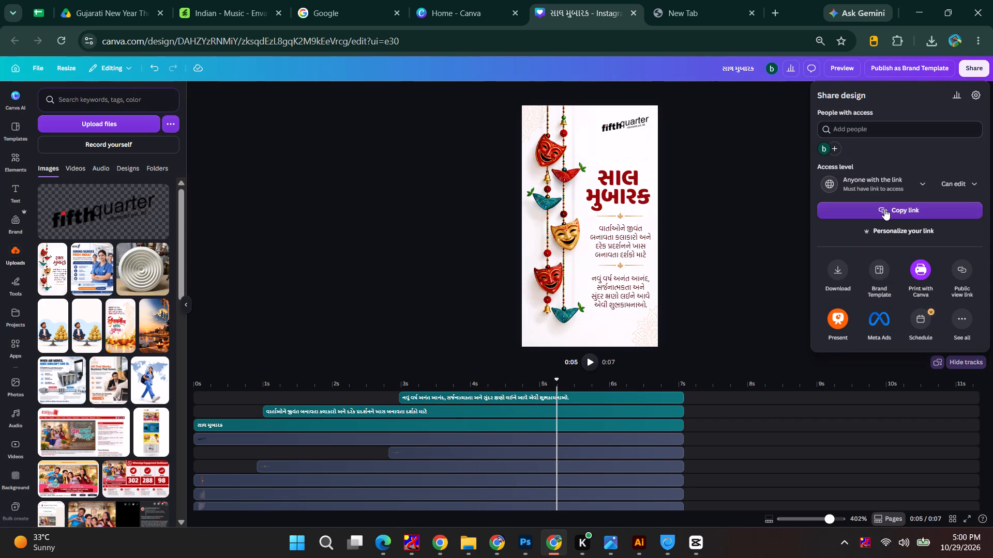
click(884, 209)
double_click(857, 551)
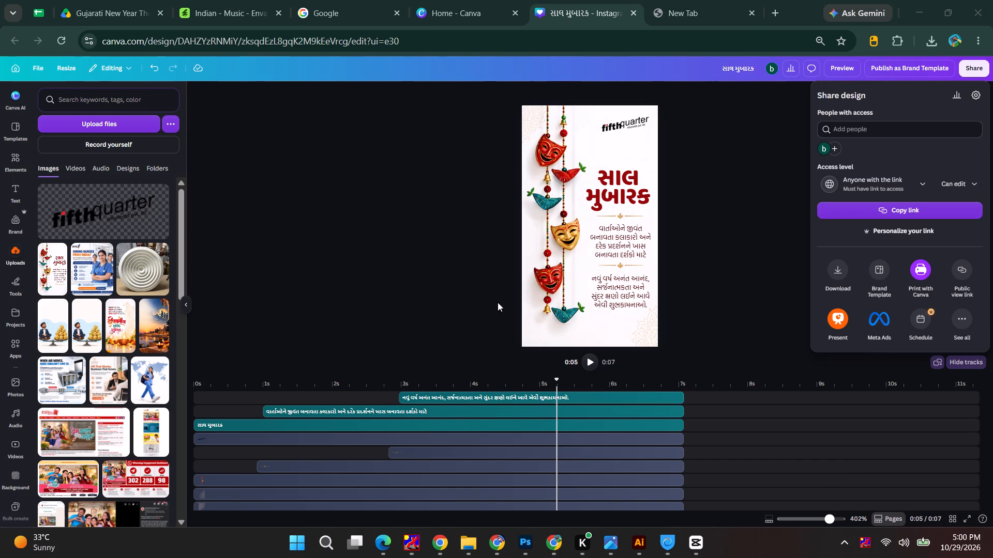
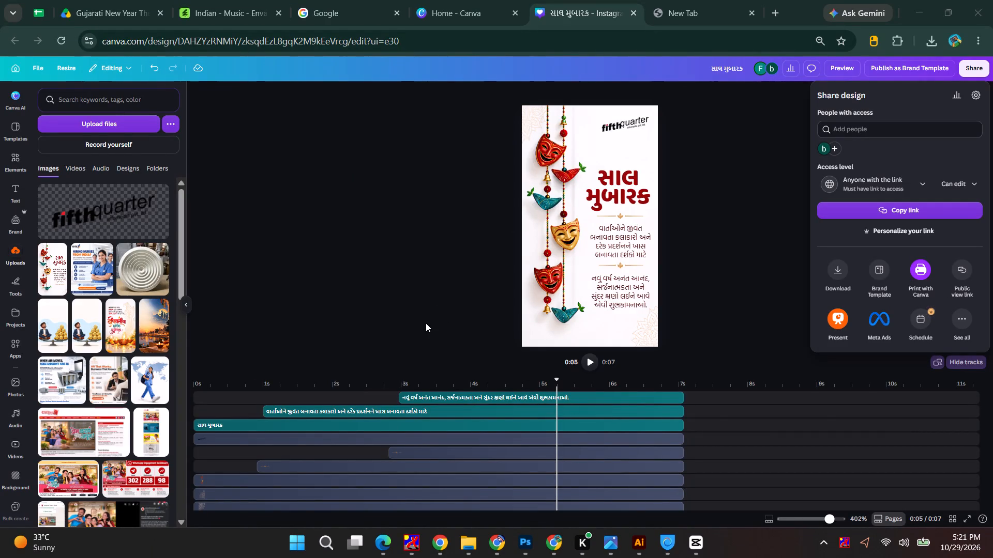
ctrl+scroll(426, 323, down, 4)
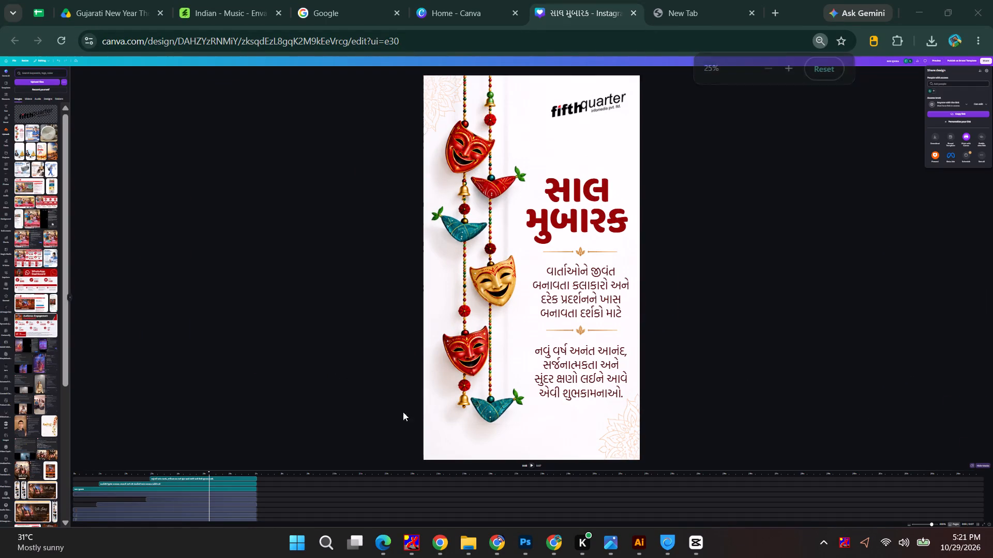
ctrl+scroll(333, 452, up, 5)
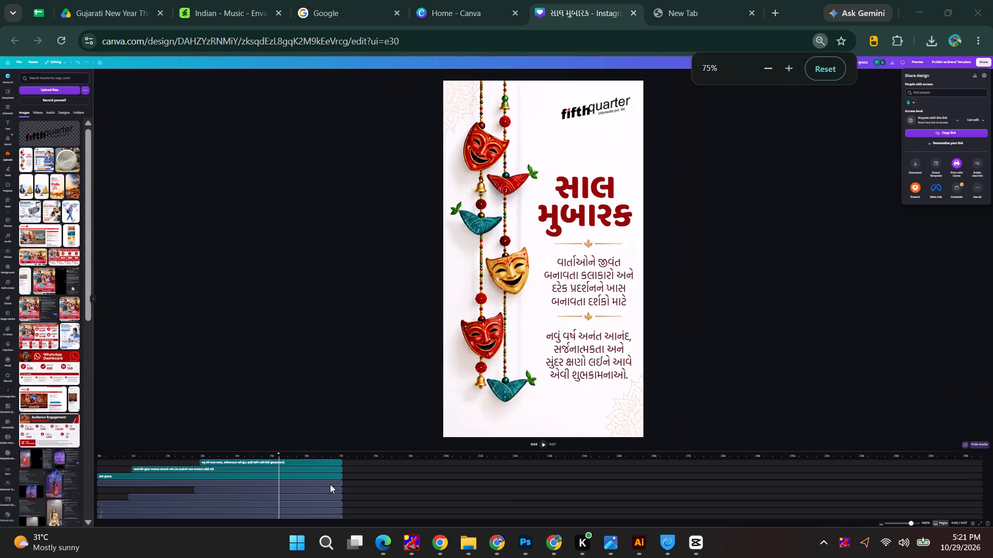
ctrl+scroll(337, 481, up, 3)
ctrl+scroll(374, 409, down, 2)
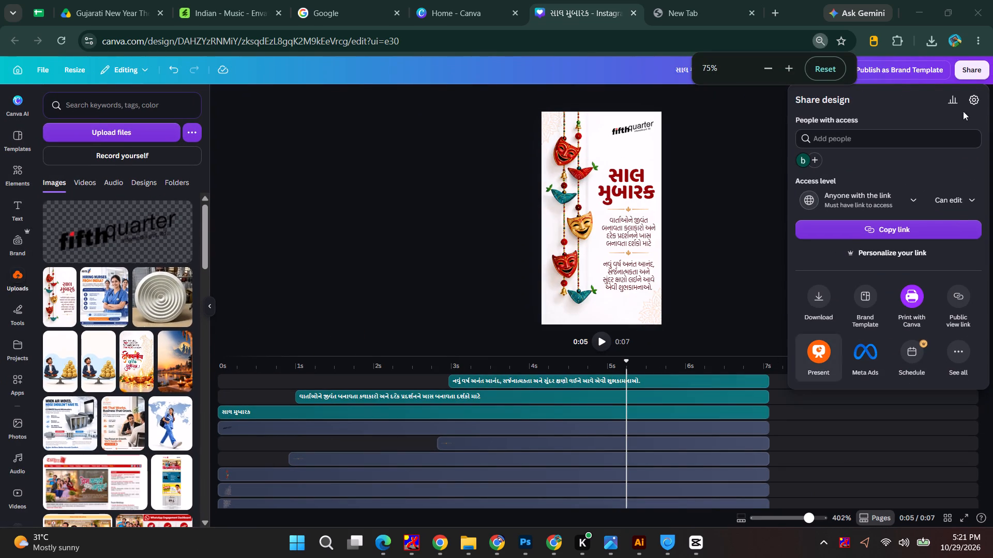
Close the share options, play the page from the beginning, and scrub back to about 2 s to review the text timing.
click(599, 344)
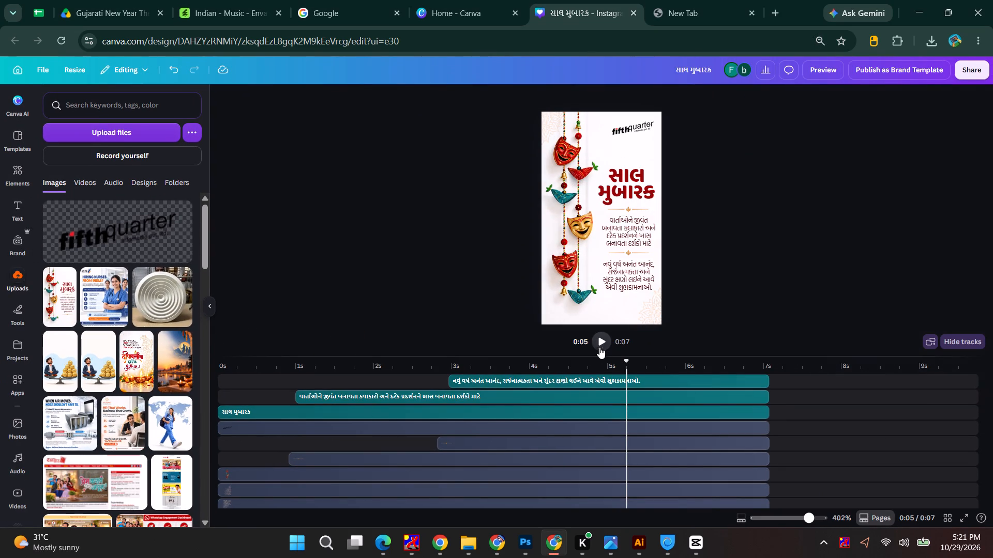
drag(625, 364, 0, 384)
key(space)
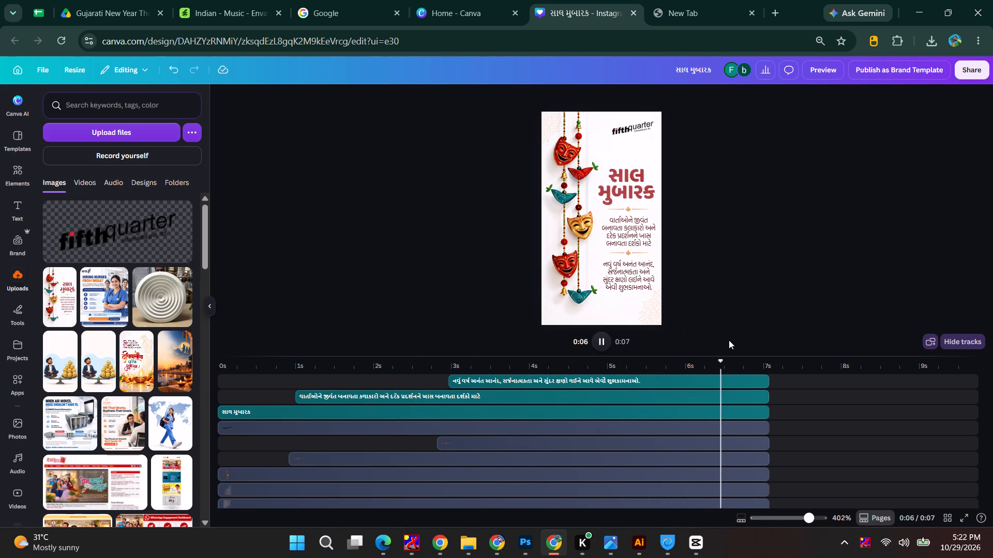
drag(745, 367, 513, 373)
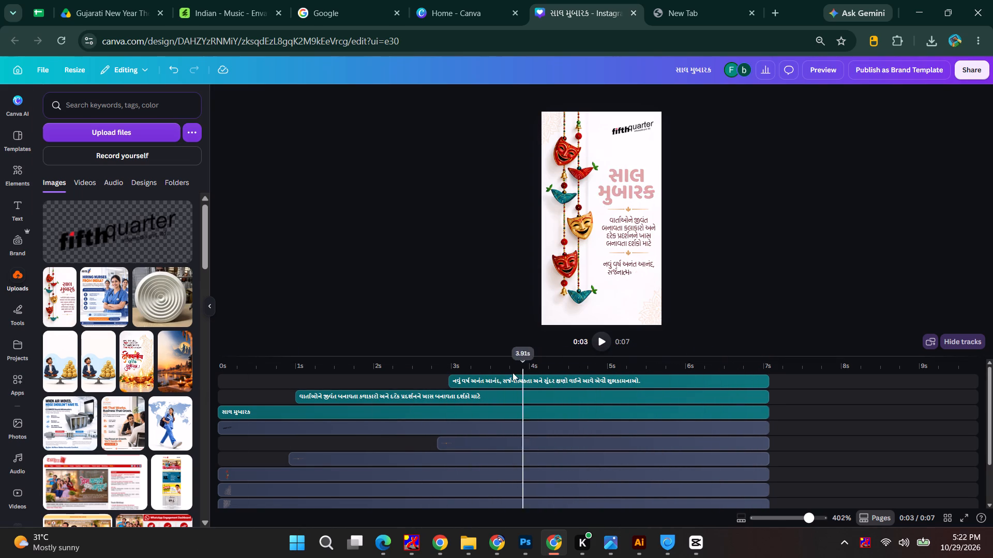
drag(513, 373, 400, 374)
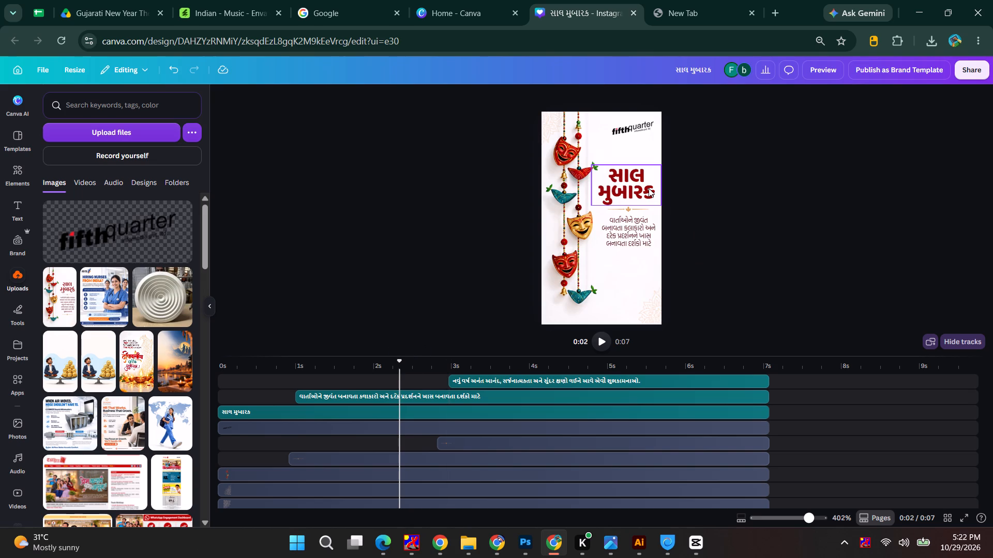
Enlarge the timeline area and extend the page's background clip to 9.9 s.
click(649, 188)
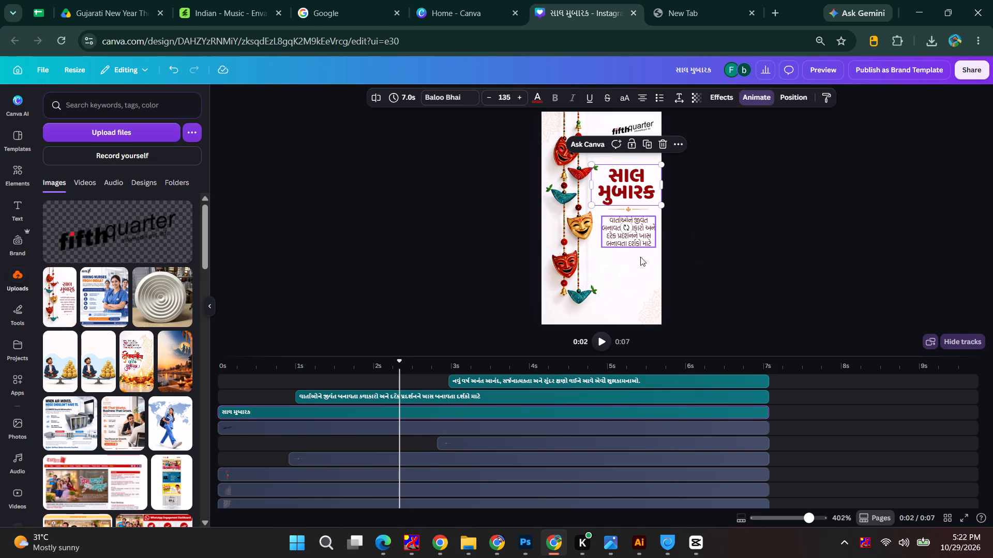
ctrl+scroll(651, 381, down, 2)
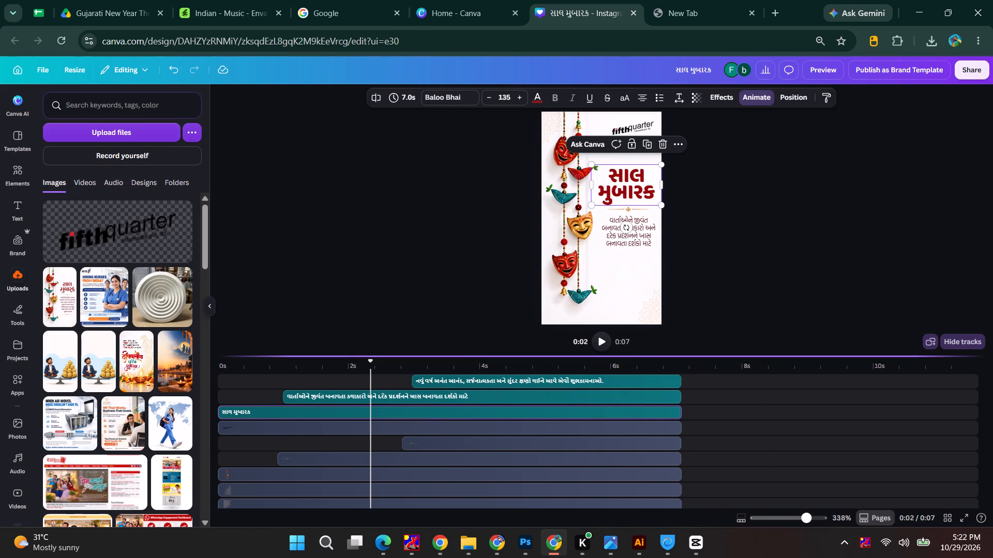
drag(649, 353, 637, 199)
click(665, 482)
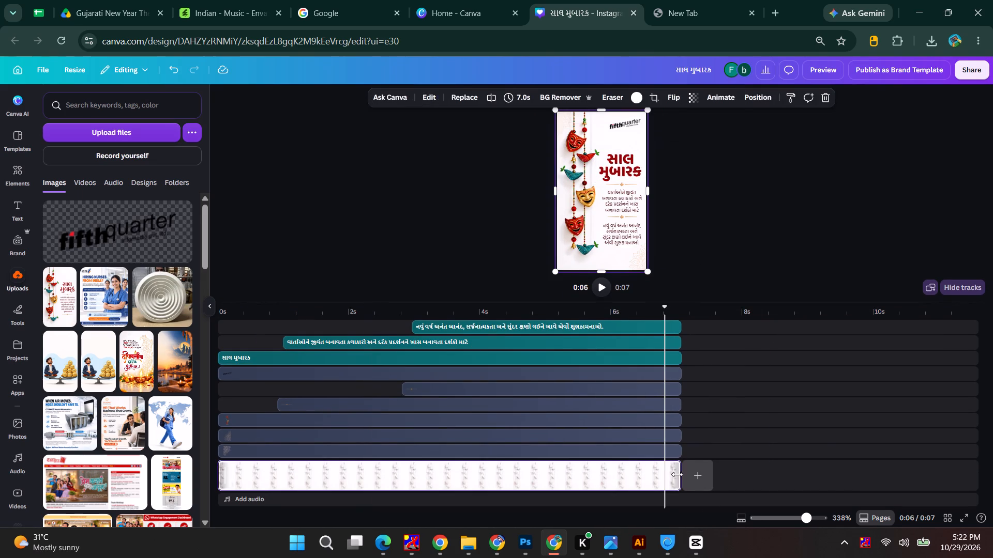
drag(678, 474, 868, 459)
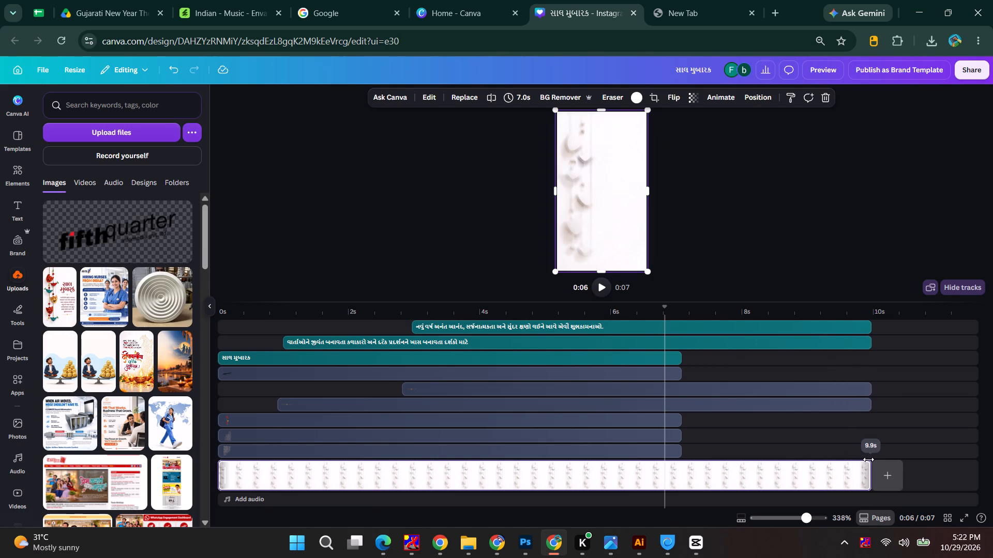
drag(868, 459, 869, 459)
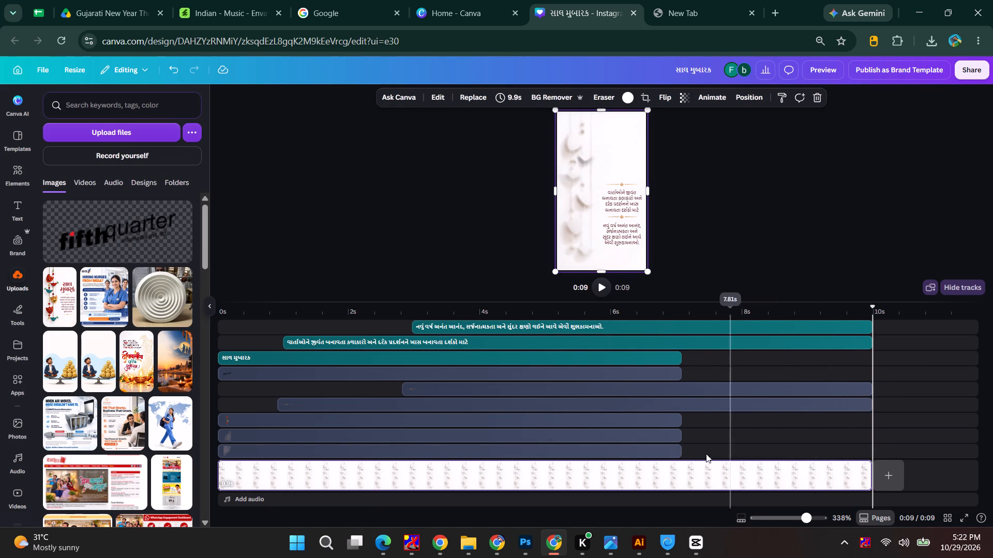
Extend the three decoration tracks, the logo and the સાલ મુબારક heading to the page's end, 9.9 s each.
click(671, 451)
ctrl+click(638, 435)
ctrl+click(639, 417)
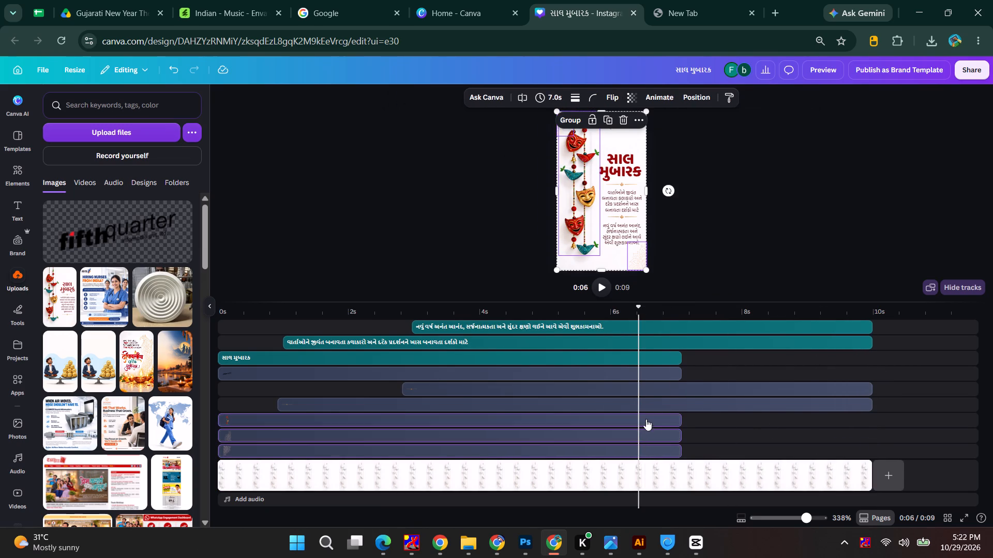
drag(681, 433, 872, 433)
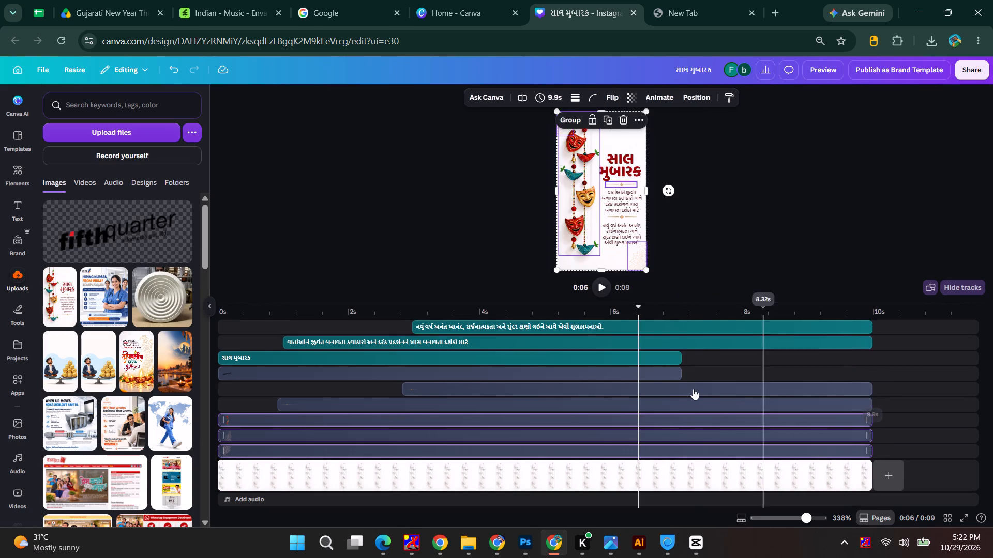
click(665, 374)
ctrl+click(665, 355)
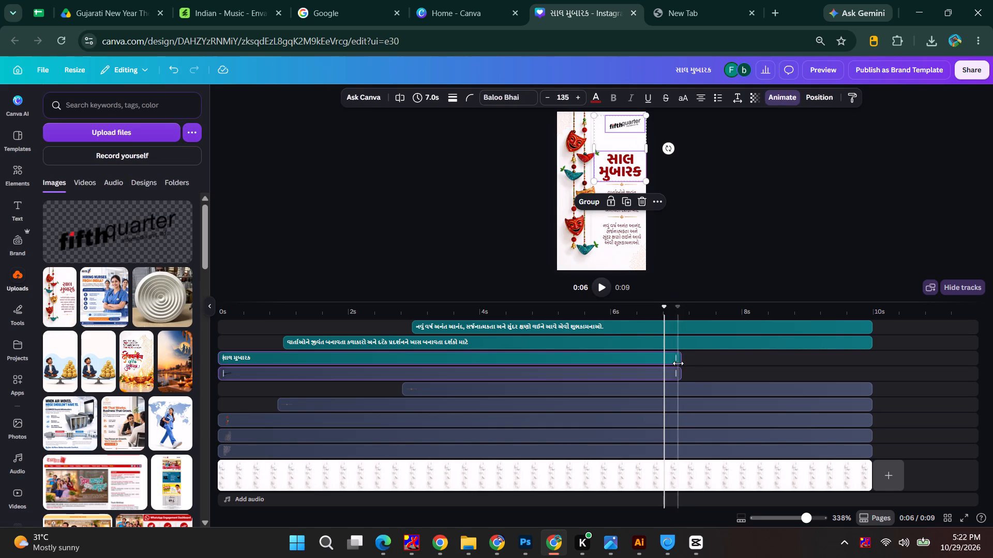
drag(679, 363, 867, 363)
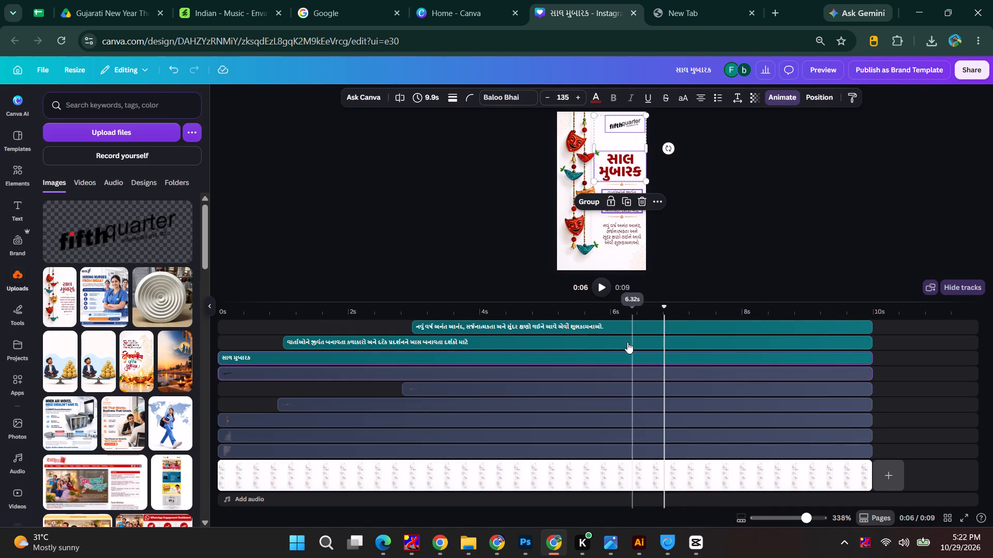
Play the page from the beginning to review the timing of the lengthened version.
drag(663, 305, 210, 317)
key(space)
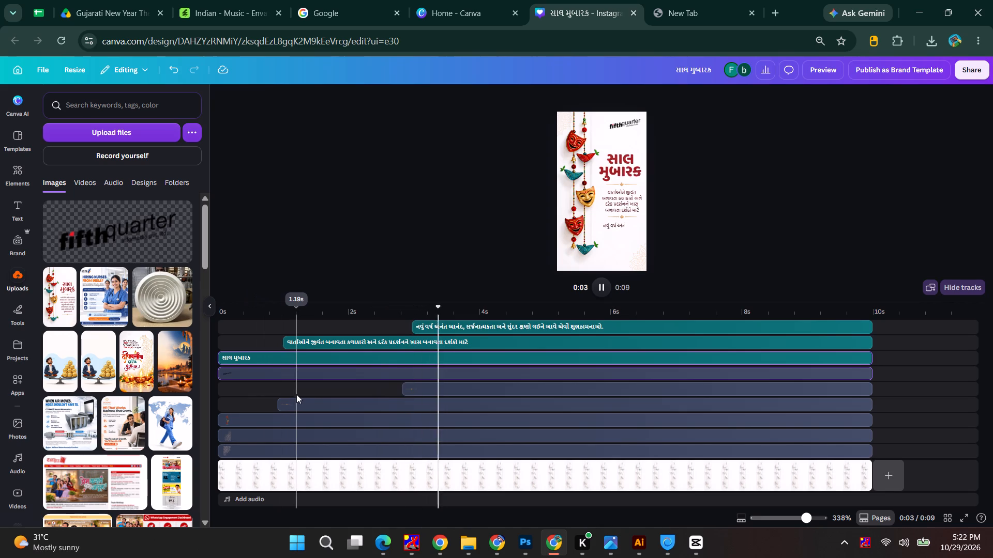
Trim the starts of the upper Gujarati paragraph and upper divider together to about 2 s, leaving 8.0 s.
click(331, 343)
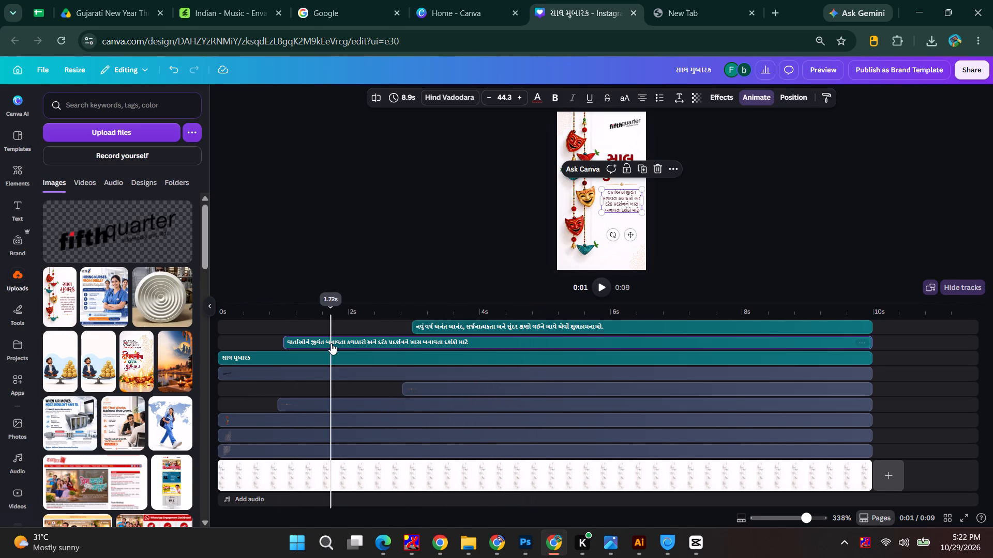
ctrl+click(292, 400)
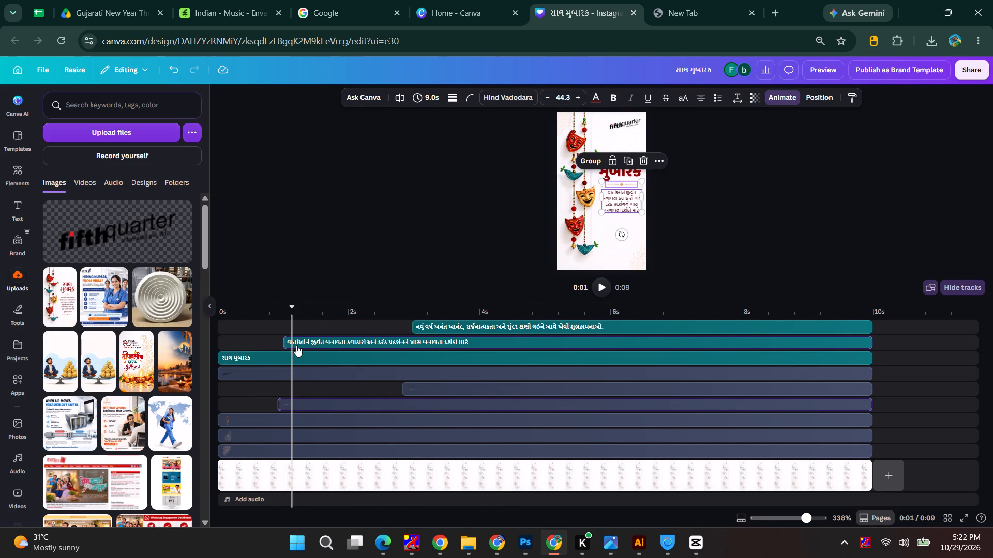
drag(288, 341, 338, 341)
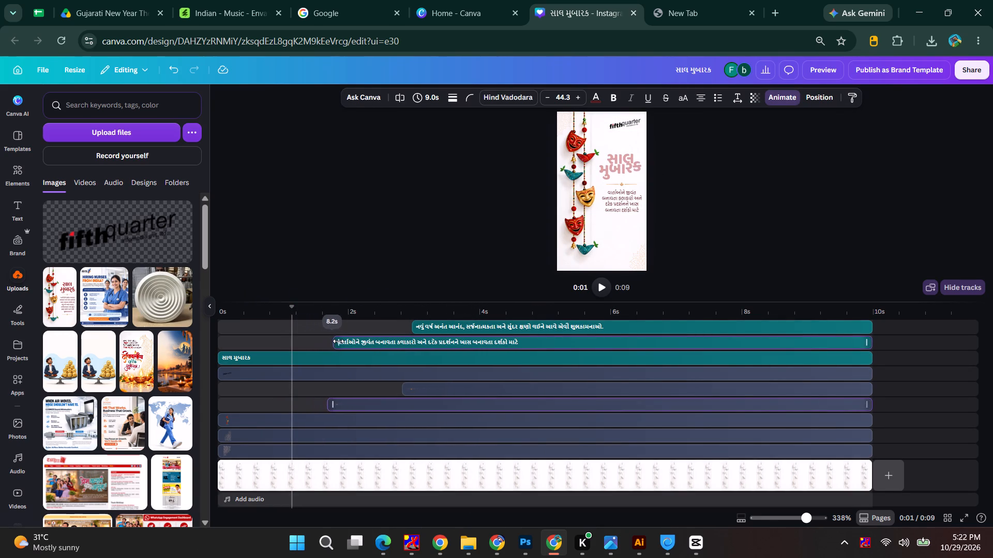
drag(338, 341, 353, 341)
Move the lower divider's track directly beneath the lower paragraph's track, keeping its 7.1 s clip aligned with the page's end.
click(434, 324)
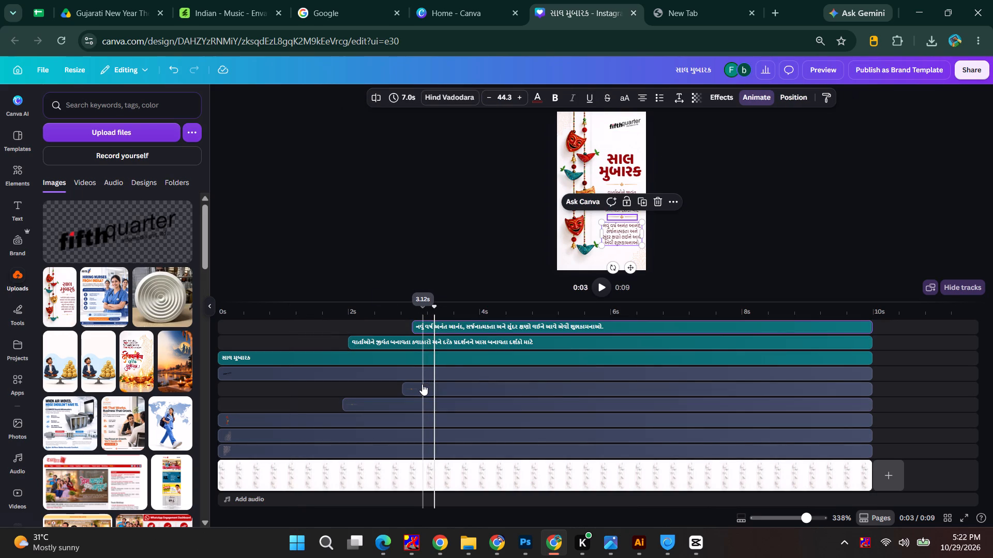
click(422, 384)
drag(431, 382, 437, 341)
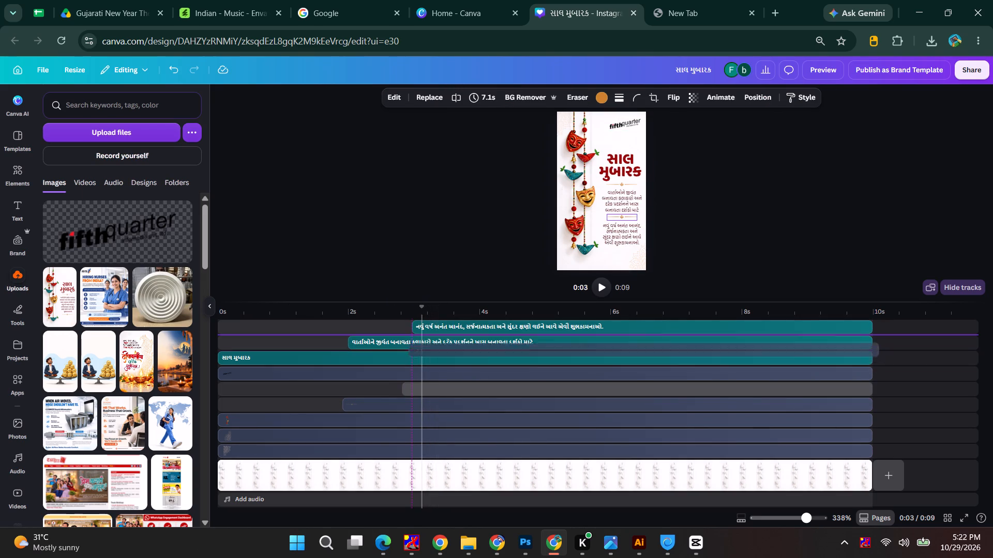
drag(437, 341, 437, 336)
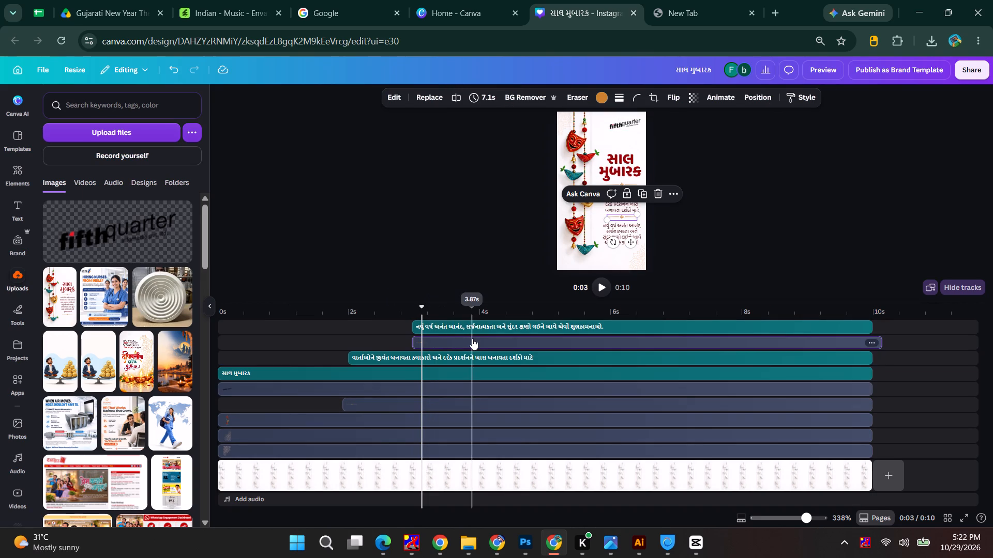
drag(472, 338, 459, 338)
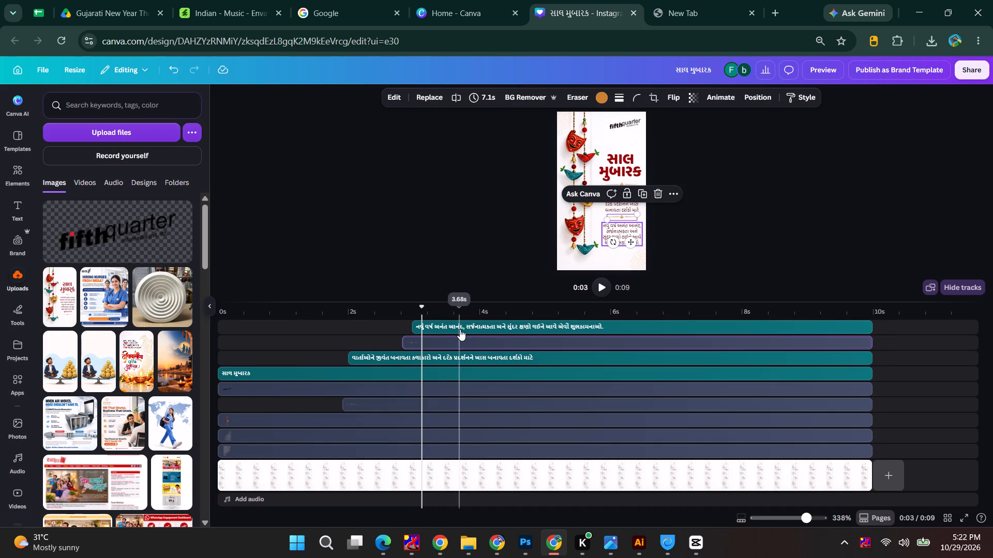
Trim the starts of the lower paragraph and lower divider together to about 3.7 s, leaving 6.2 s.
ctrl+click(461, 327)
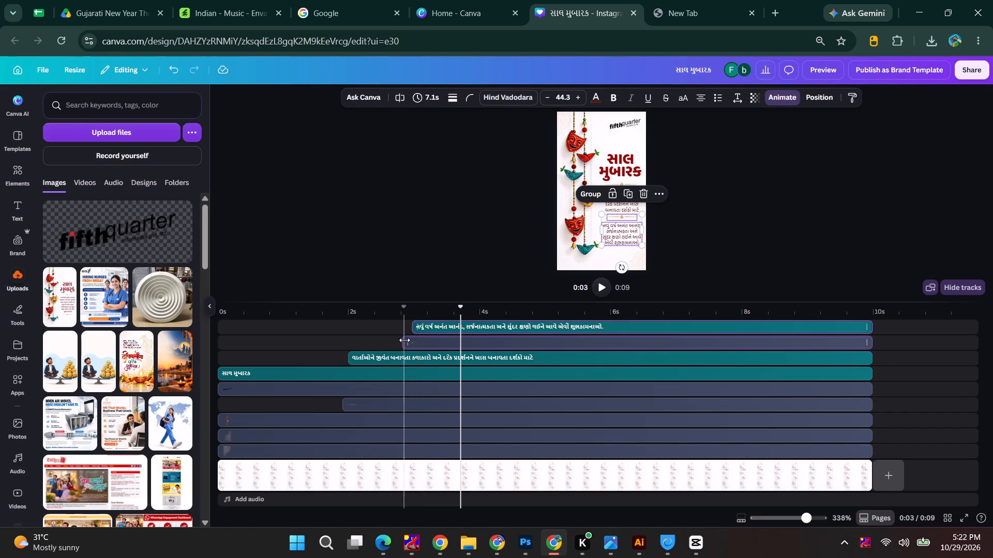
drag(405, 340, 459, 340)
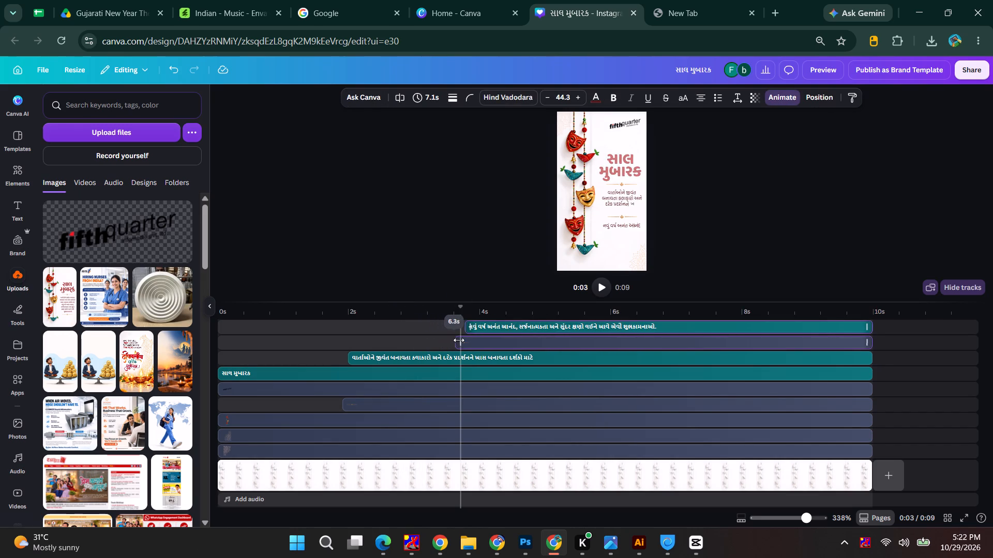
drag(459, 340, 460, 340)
Play the page from the beginning to review the delayed paragraphs and dividers.
drag(462, 309, 311, 315)
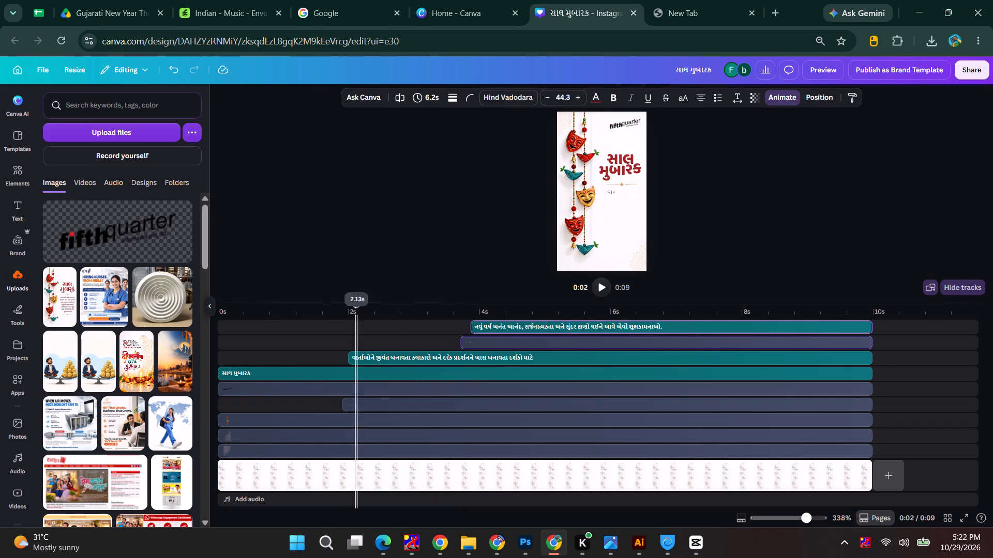
drag(311, 315, 208, 318)
key(space)
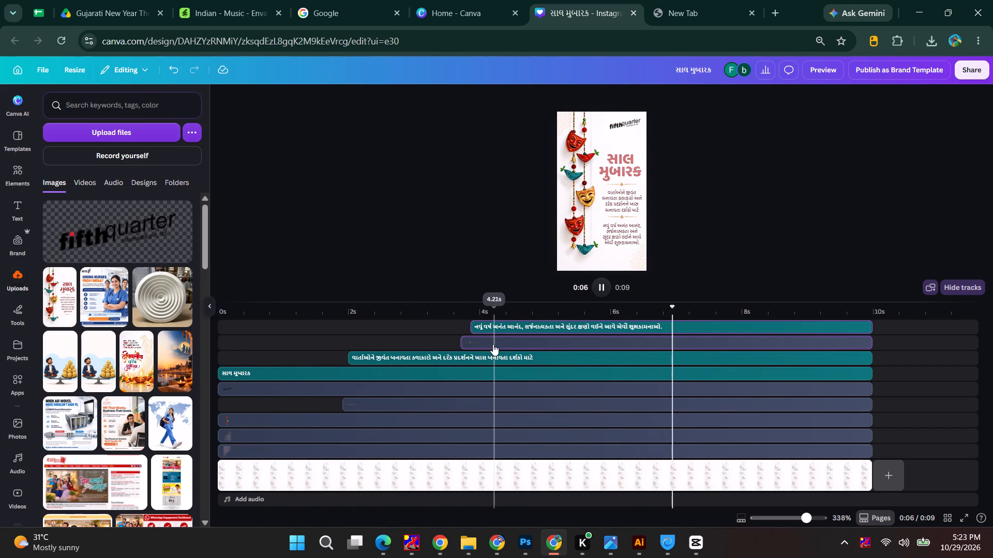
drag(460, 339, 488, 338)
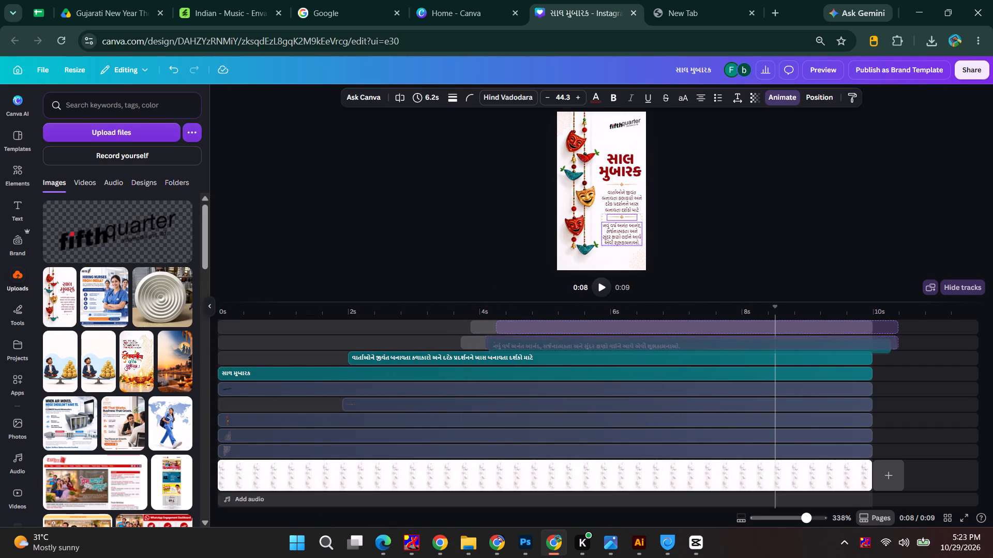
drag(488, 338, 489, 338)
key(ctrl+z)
Trim the starts of the lower paragraph and lower divider together to about 5.2 s, leaving 4.7 s.
click(508, 340)
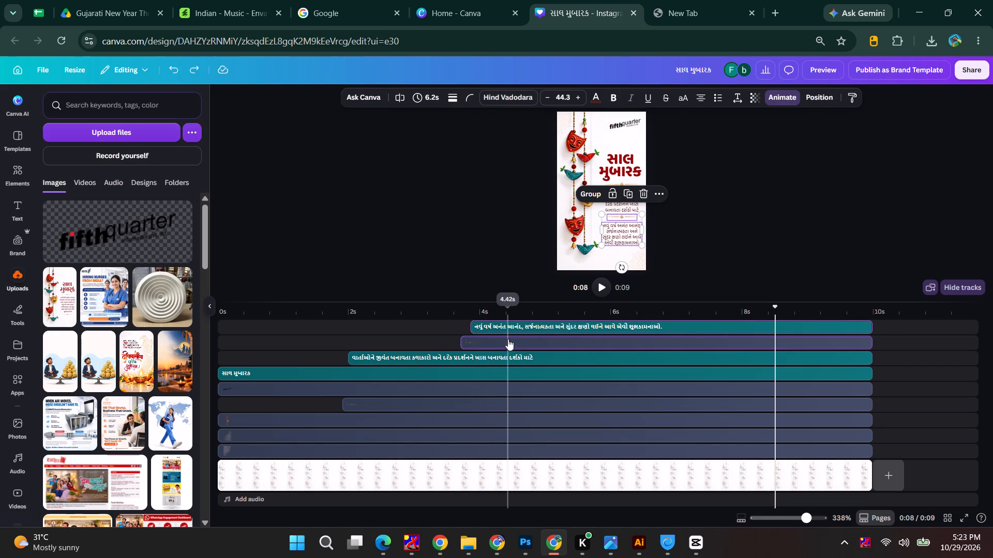
ctrl+click(510, 328)
drag(461, 341, 556, 341)
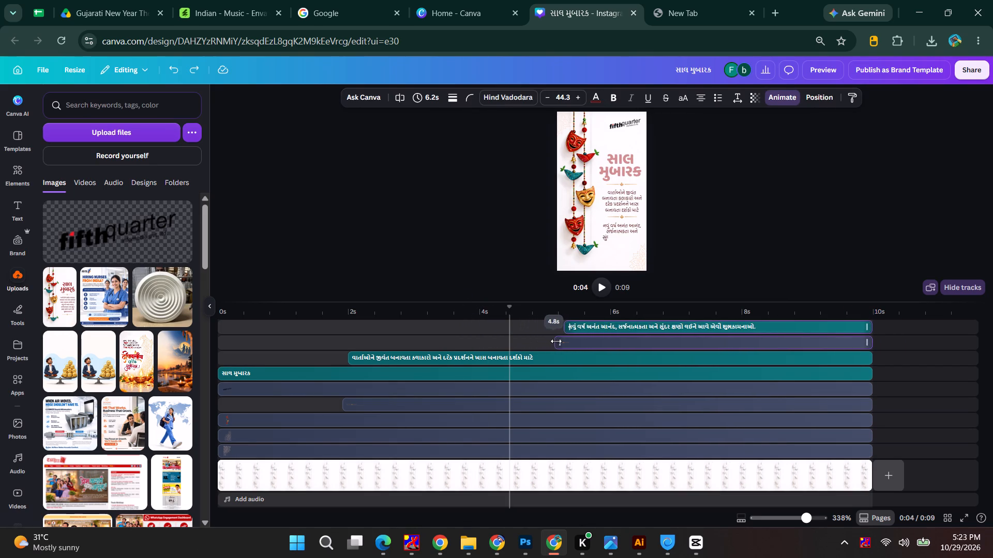
drag(556, 341, 560, 340)
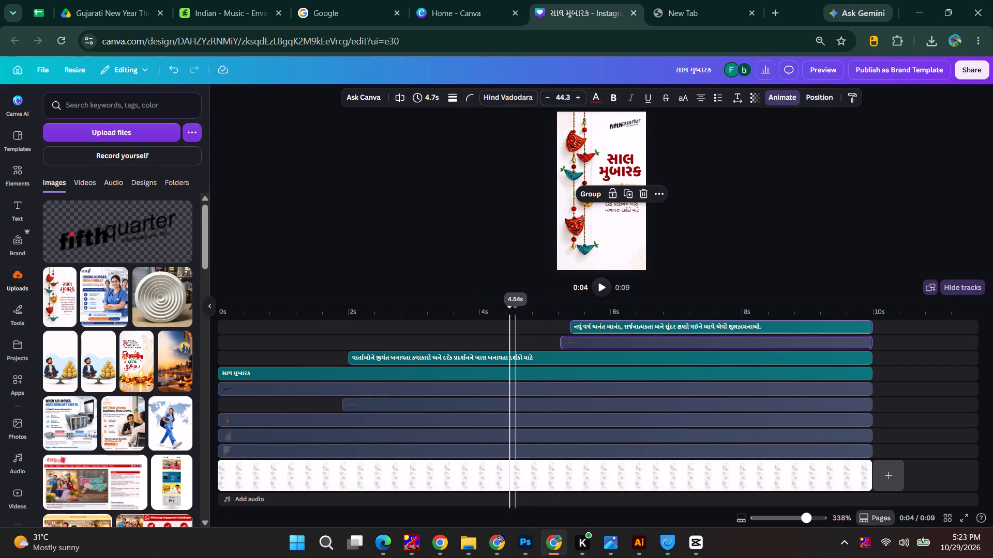
Play the page from the beginning to review when the upper paragraph and divider appear.
drag(511, 310, 222, 323)
key(space)
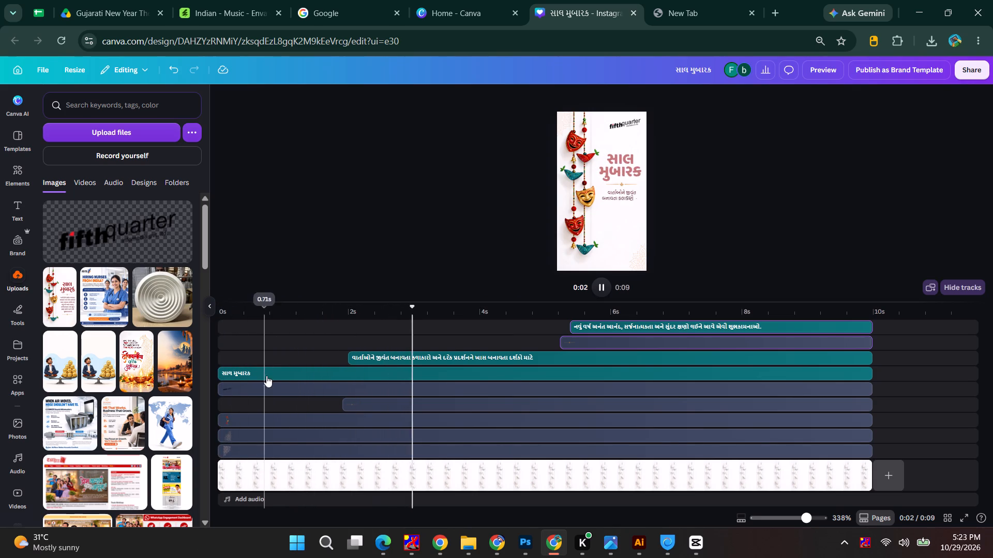
Trim the starts of the upper paragraph and upper divider together to about 3 s, leaving 6.9 s.
click(366, 357)
ctrl+click(362, 397)
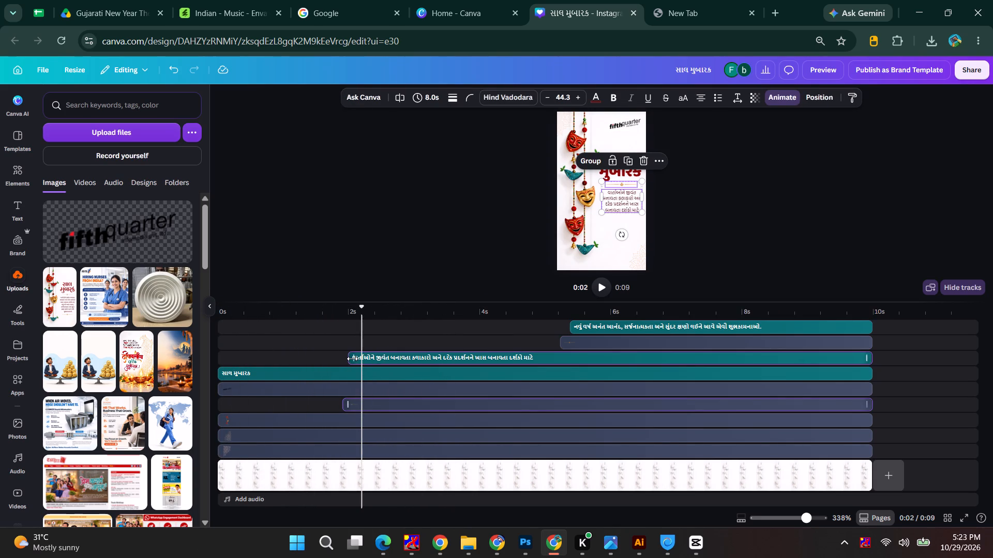
drag(352, 359, 430, 357)
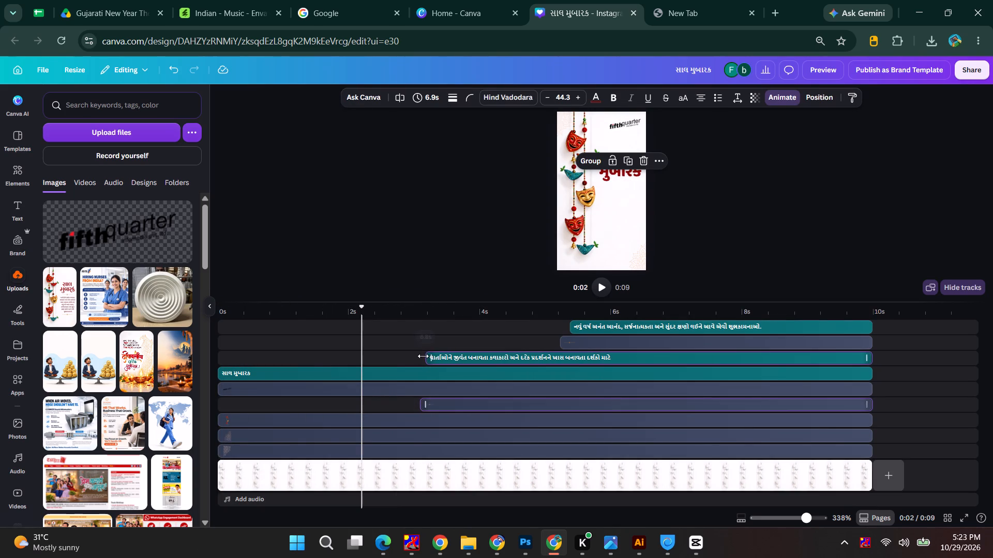
Play the page from the beginning and scrub back through the timeline to review when the paragraphs and dividers appear.
drag(362, 309, 173, 311)
key(space)
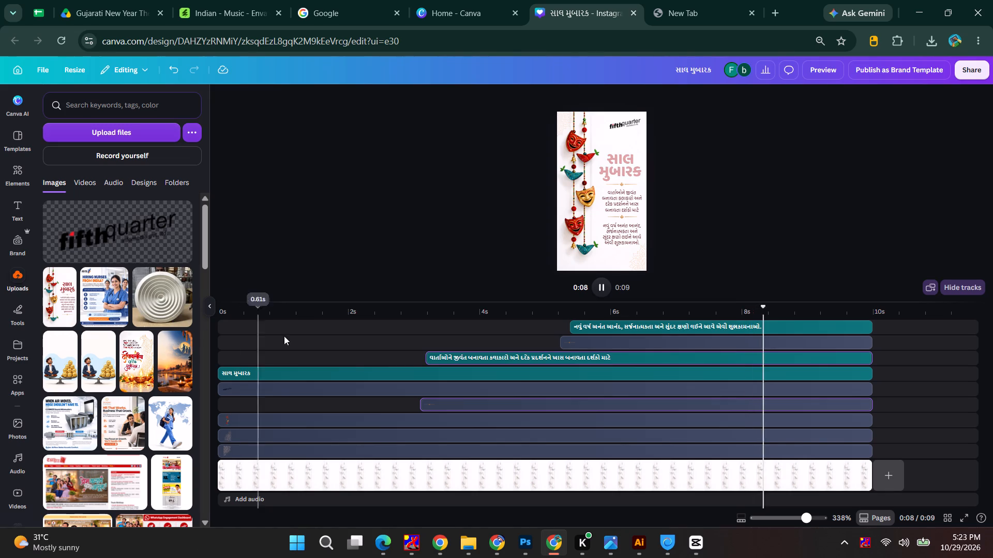
scroll(561, 400, down, 3)
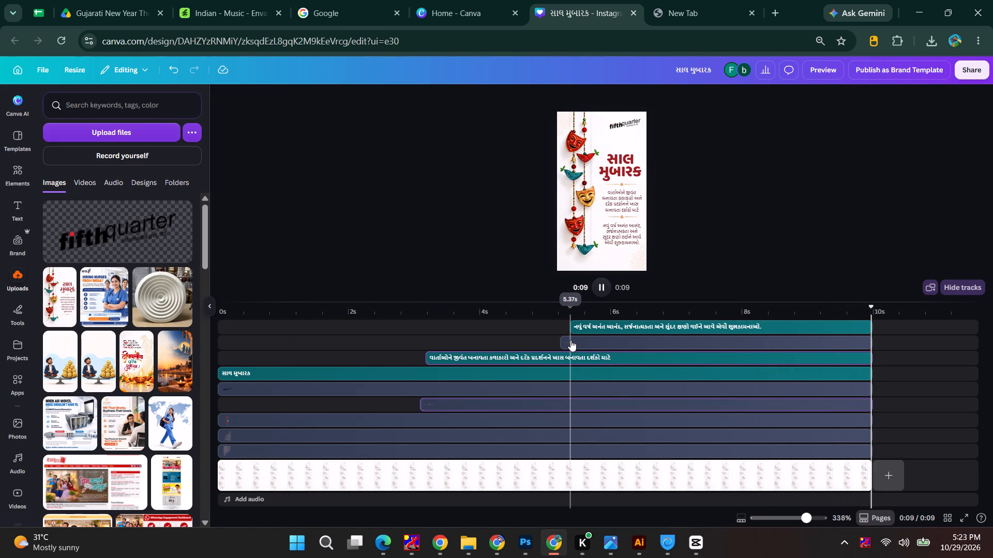
drag(878, 308, 874, 308)
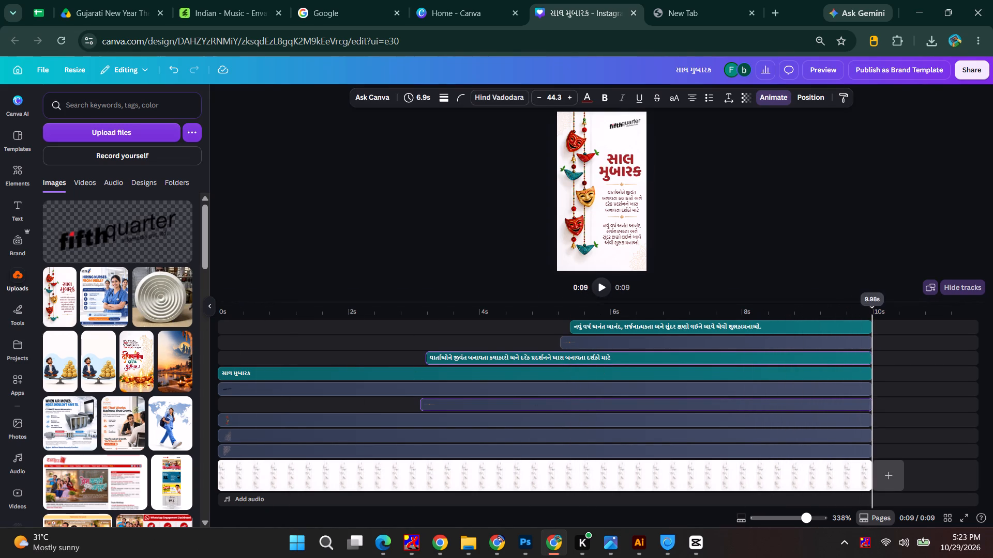
drag(874, 308, 687, 311)
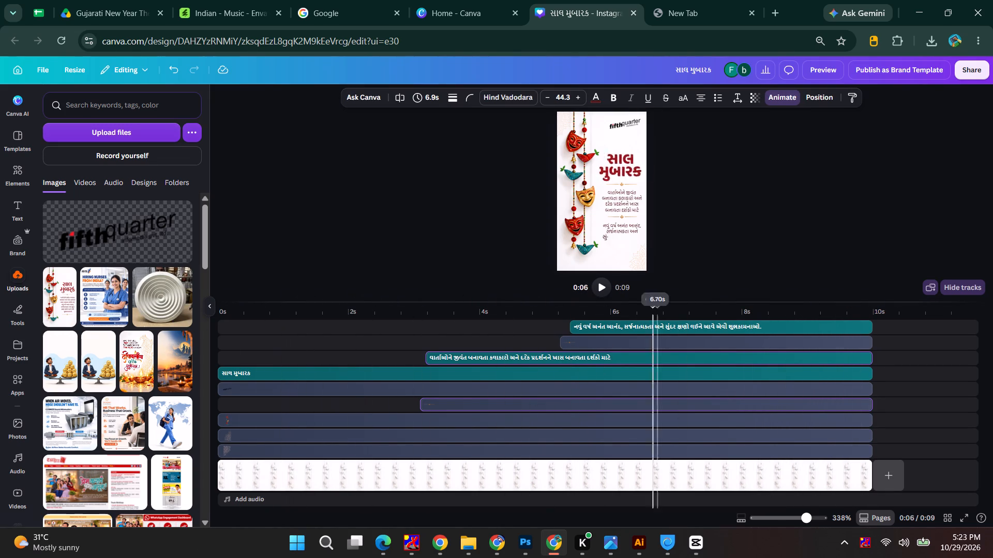
drag(687, 311, 695, 313)
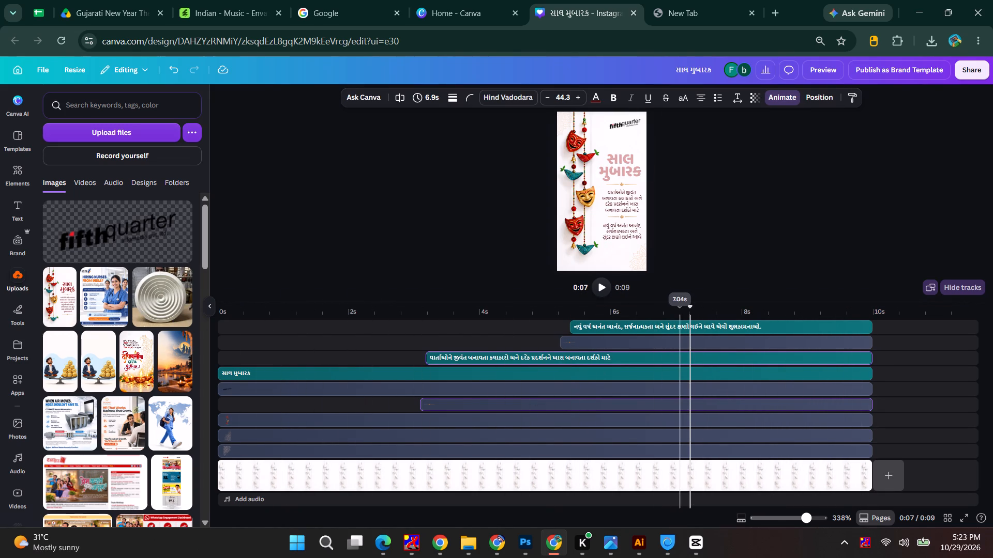
drag(688, 308, 669, 316)
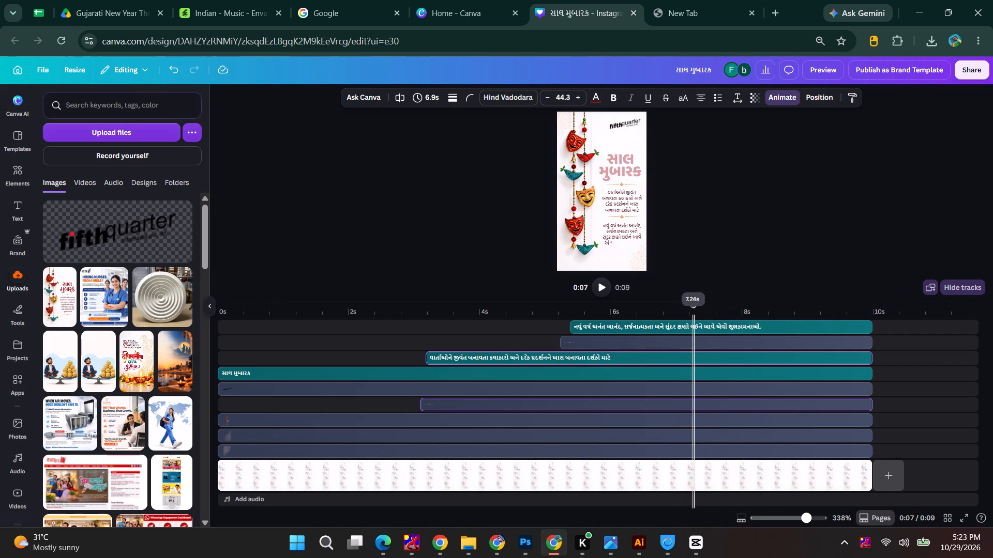
drag(669, 316, 501, 326)
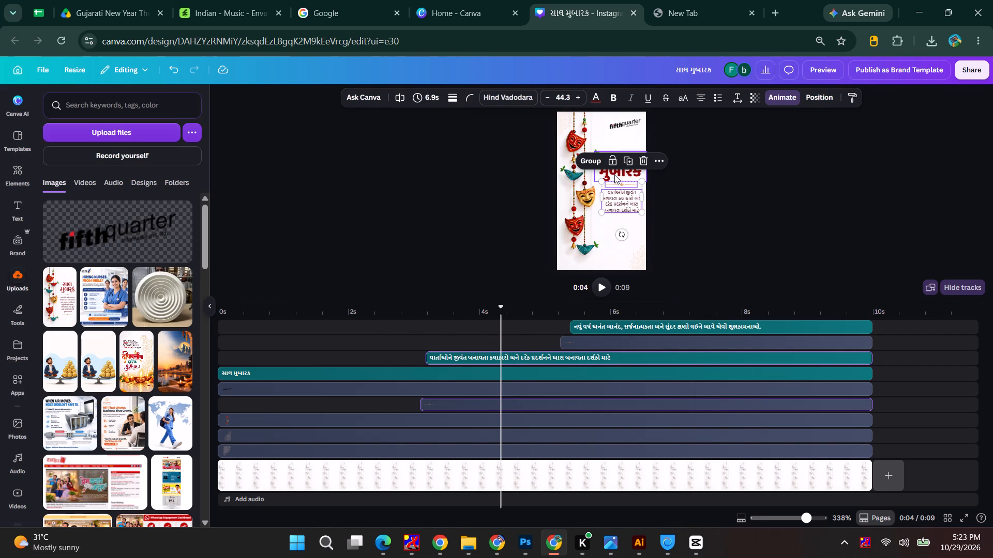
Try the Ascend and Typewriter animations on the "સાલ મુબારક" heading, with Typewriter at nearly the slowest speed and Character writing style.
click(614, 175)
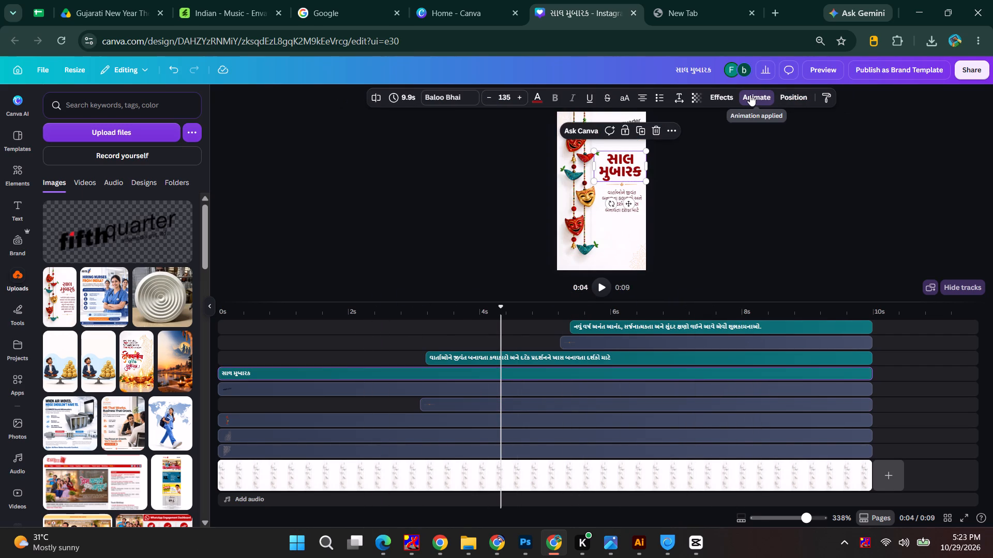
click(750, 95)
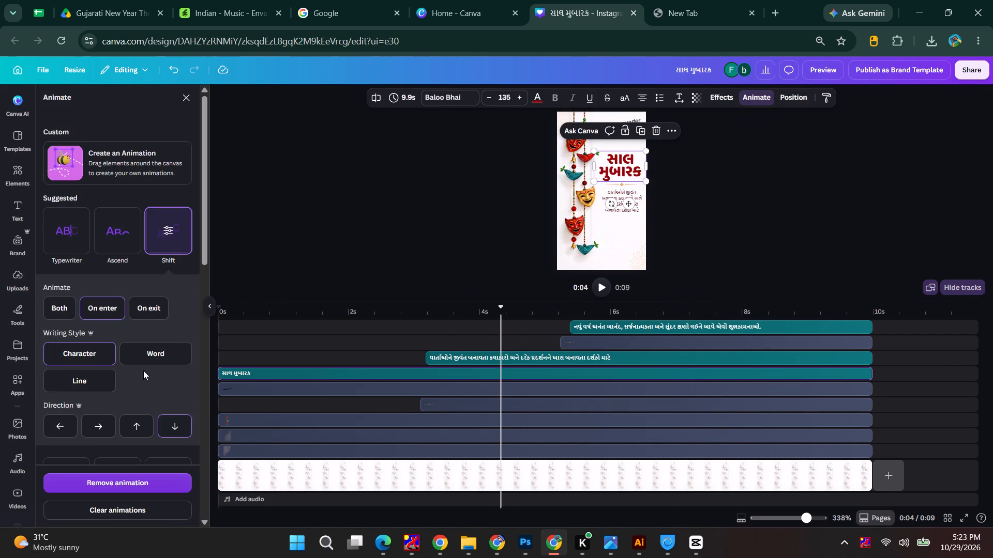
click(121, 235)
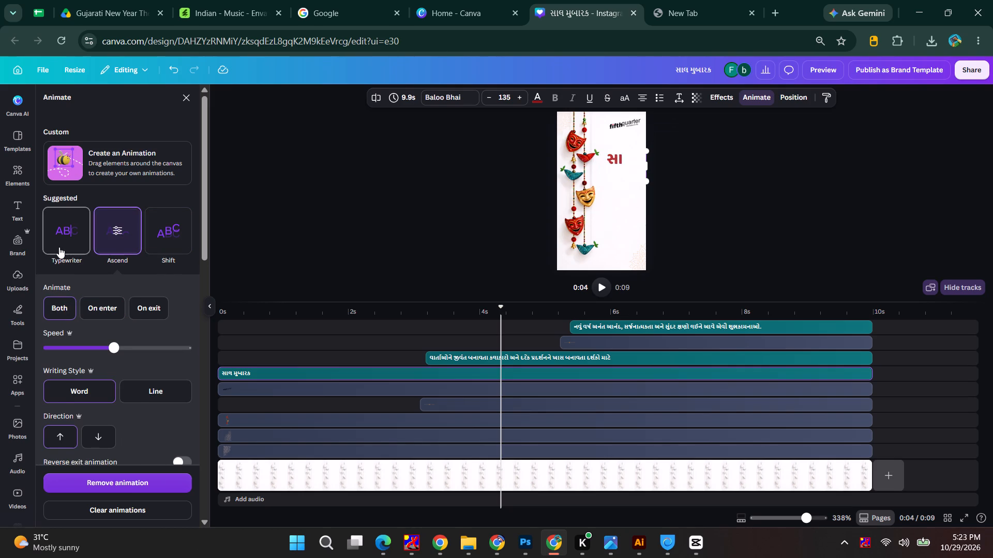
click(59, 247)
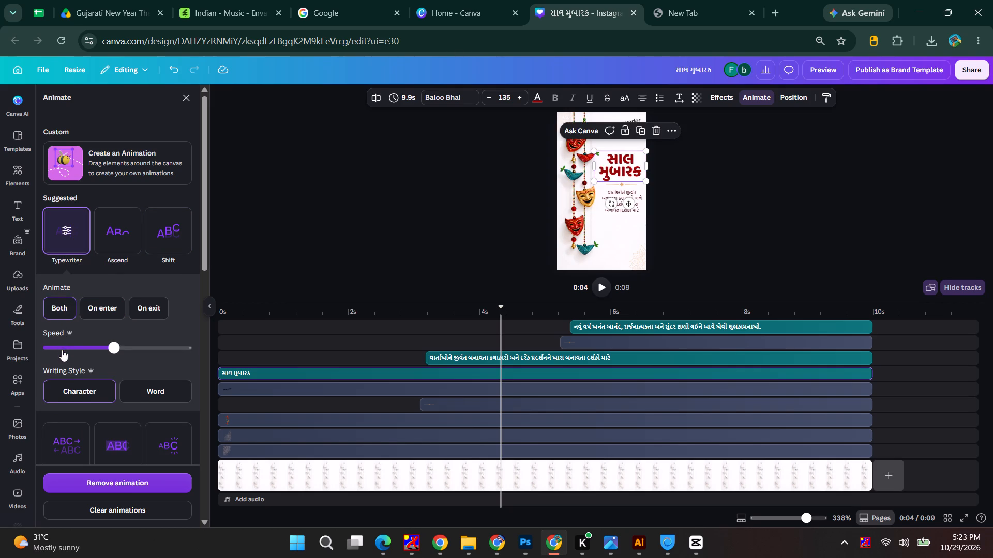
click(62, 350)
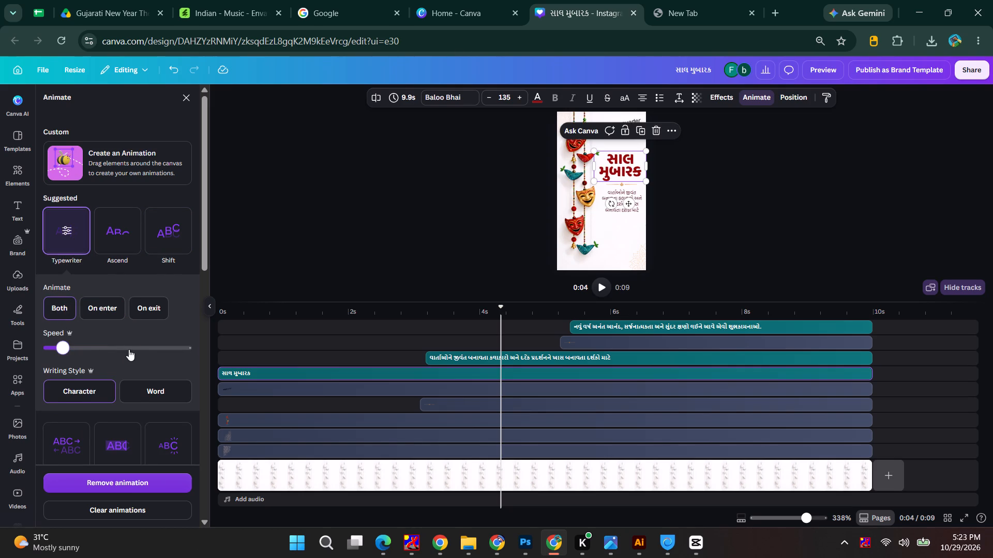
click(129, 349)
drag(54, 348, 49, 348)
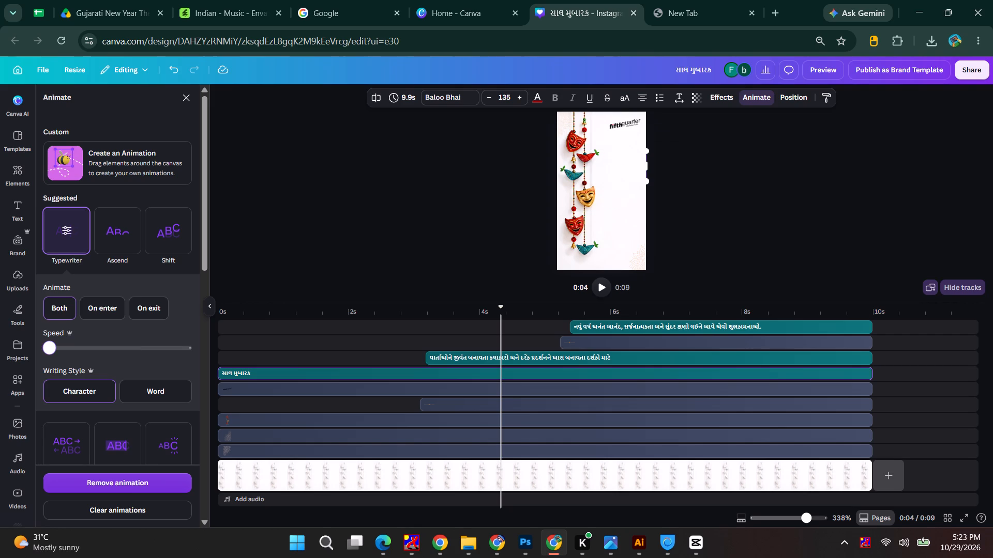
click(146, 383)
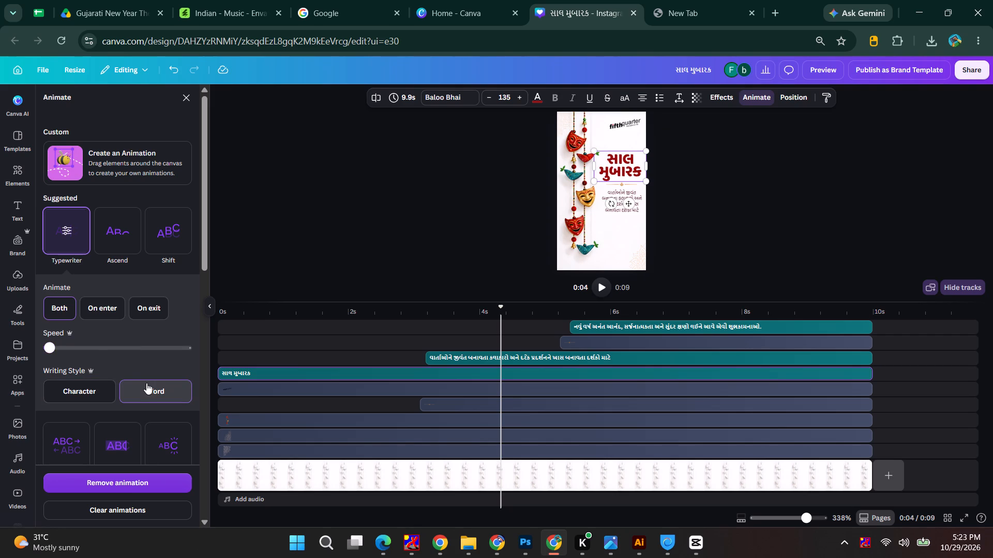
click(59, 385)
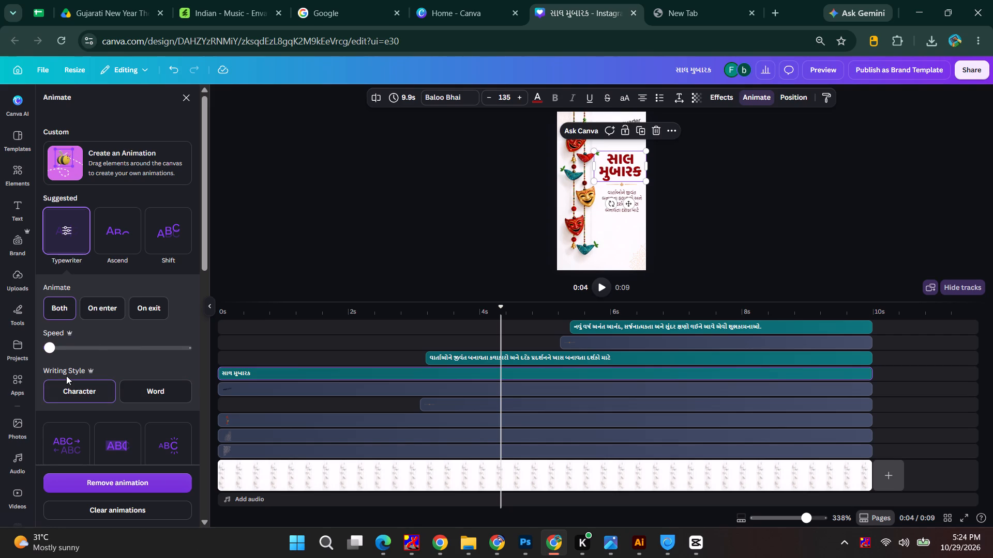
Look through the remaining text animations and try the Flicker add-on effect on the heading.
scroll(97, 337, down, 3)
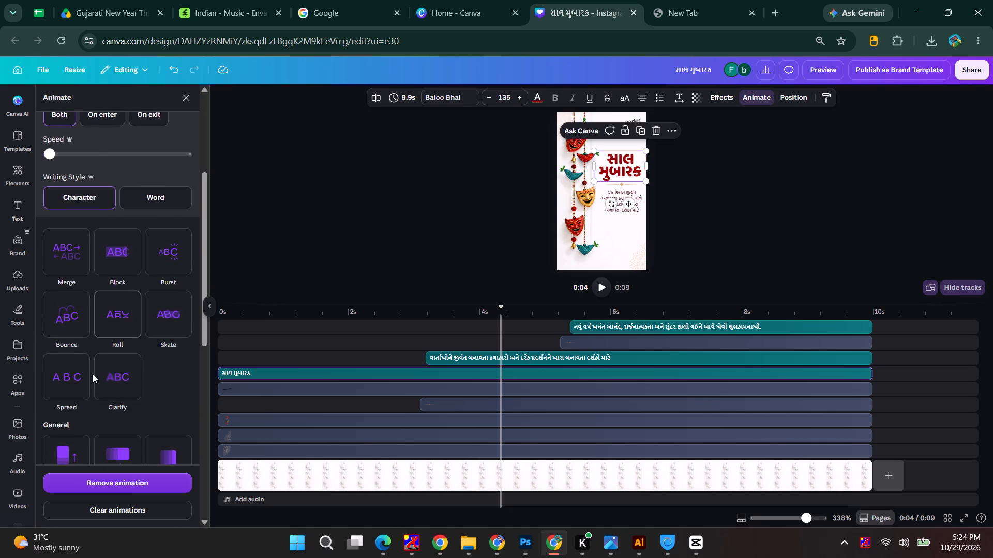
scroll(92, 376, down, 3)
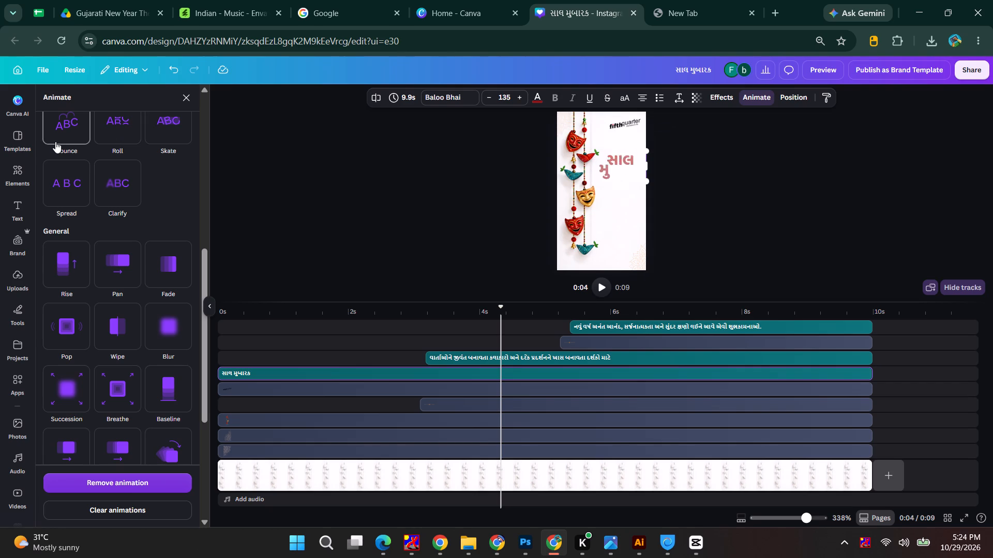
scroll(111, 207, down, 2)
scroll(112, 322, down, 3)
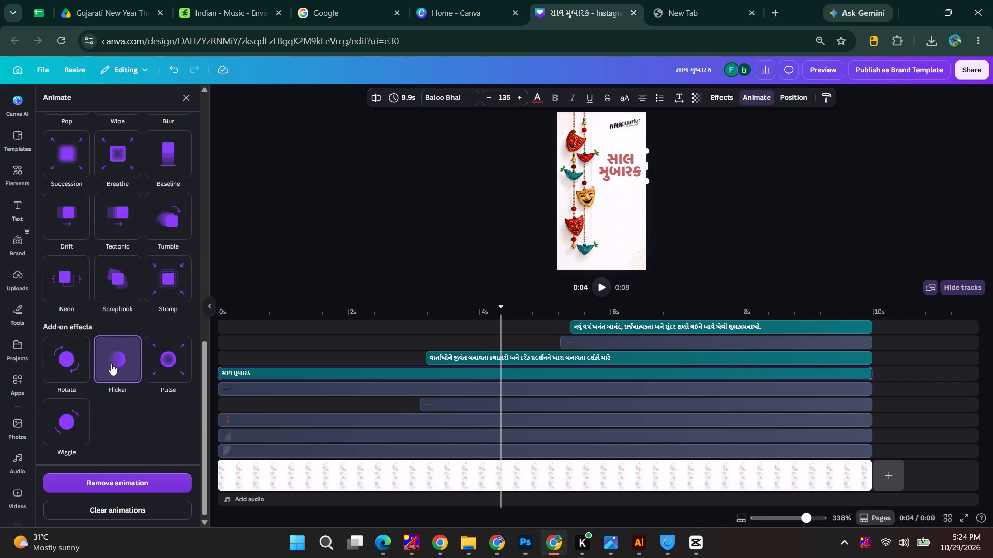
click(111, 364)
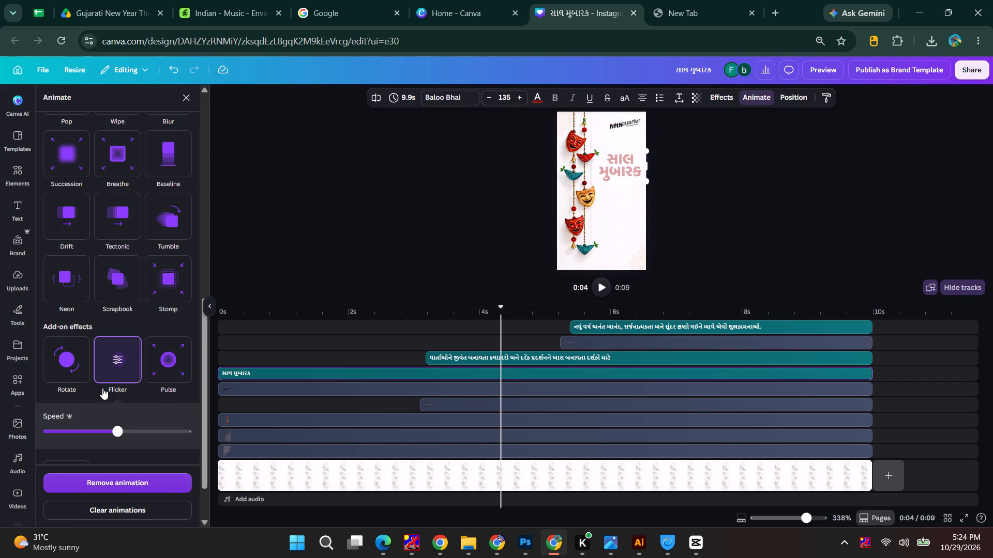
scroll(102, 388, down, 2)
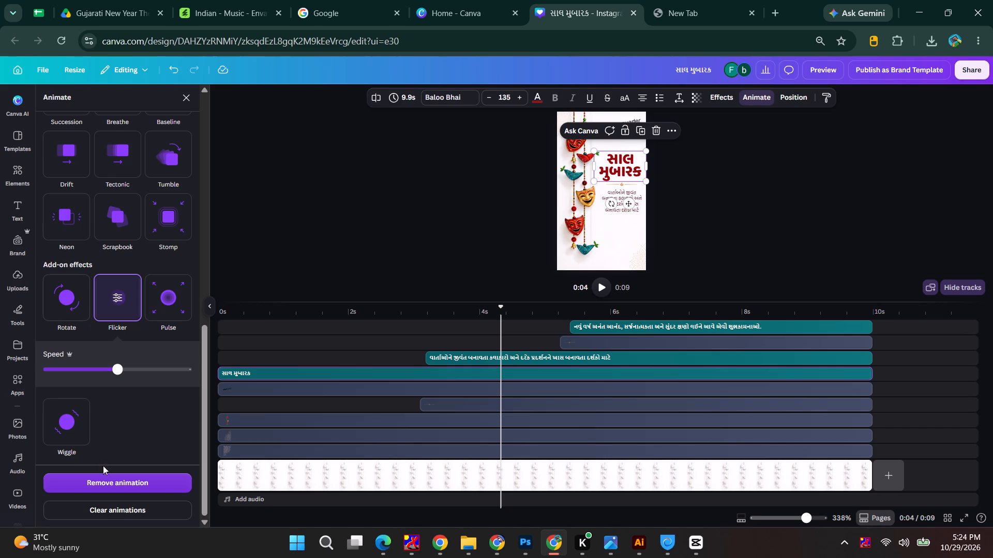
Clear the applied animations, including the heading's Typewriter and Flicker effects.
click(102, 504)
Apply the Typewriter animation to the "સાલ મુબારક" heading and slow its speed to nearly the minimum.
scroll(106, 381, up, 6)
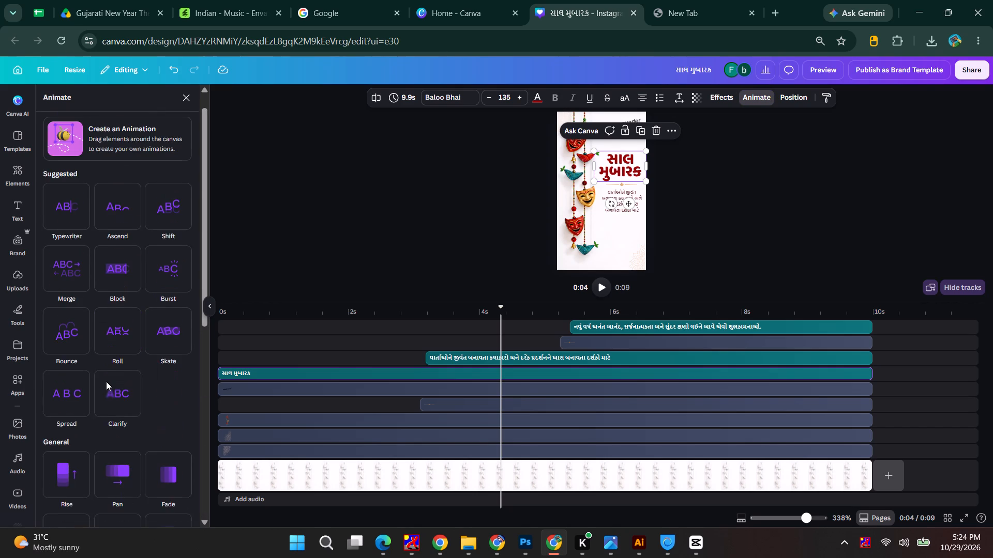
scroll(107, 380, up, 5)
click(620, 164)
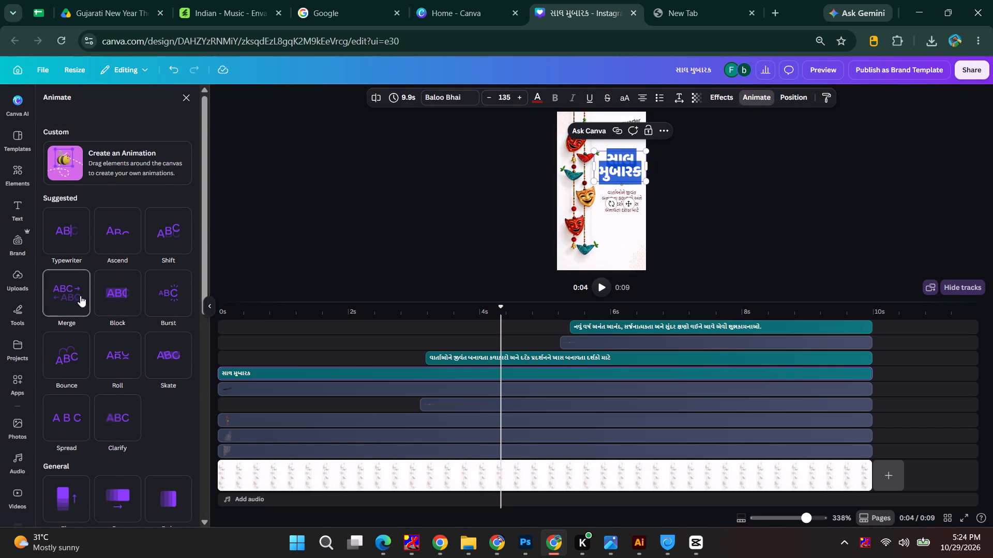
click(63, 251)
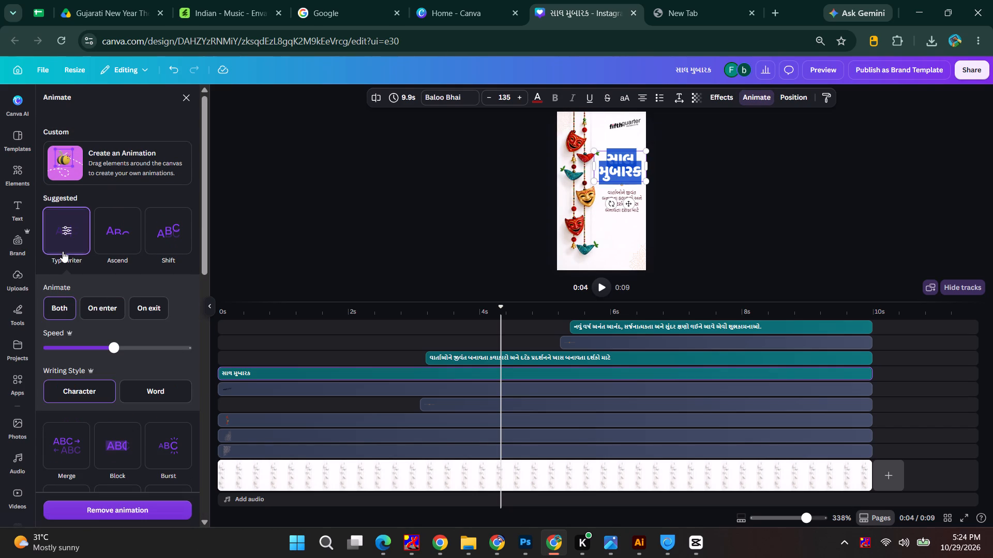
click(67, 349)
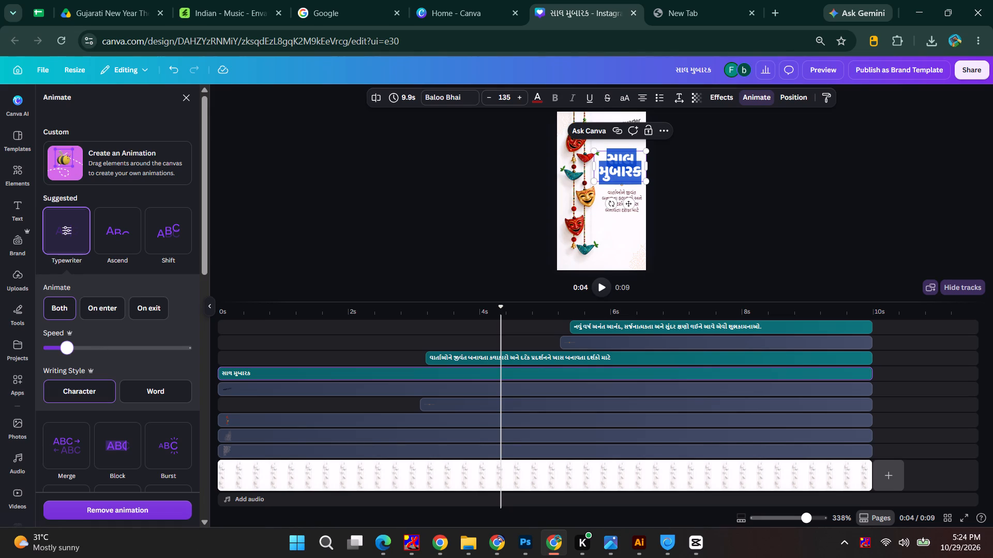
drag(76, 353, 140, 356)
drag(139, 356, 45, 357)
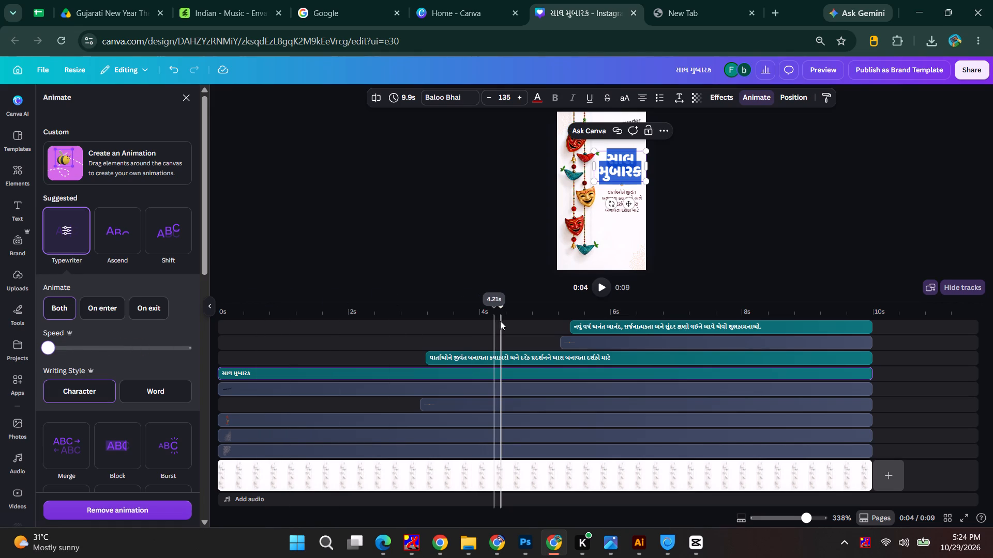
Play the story from the beginning and review the heading's Typewriter animation against the timing of the other text.
drag(500, 311, 288, 315)
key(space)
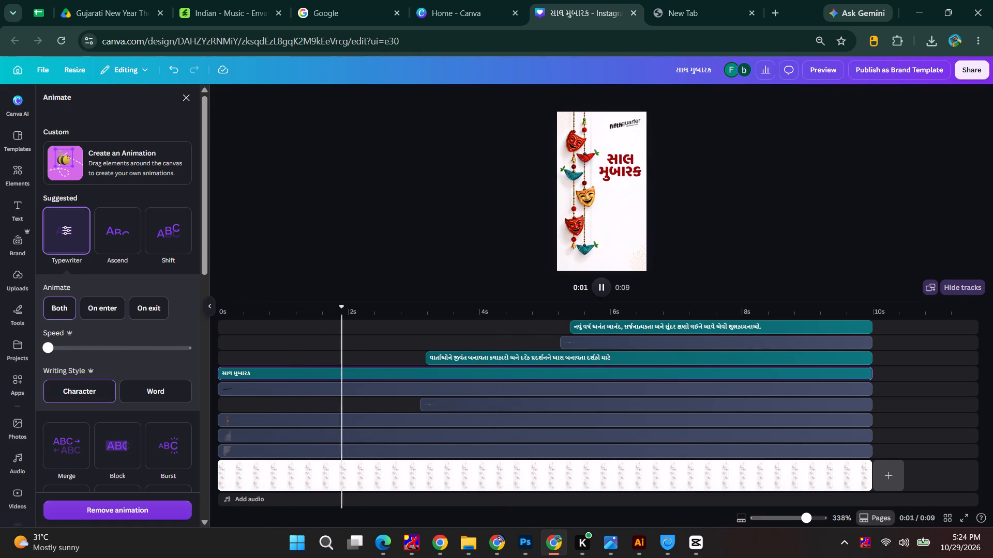
drag(289, 314, 184, 314)
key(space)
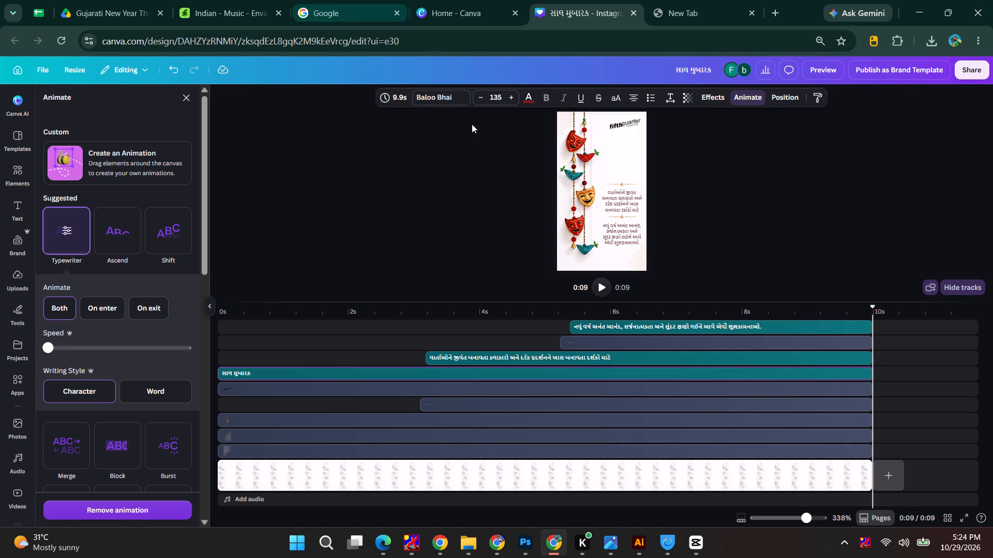
drag(874, 309, 531, 325)
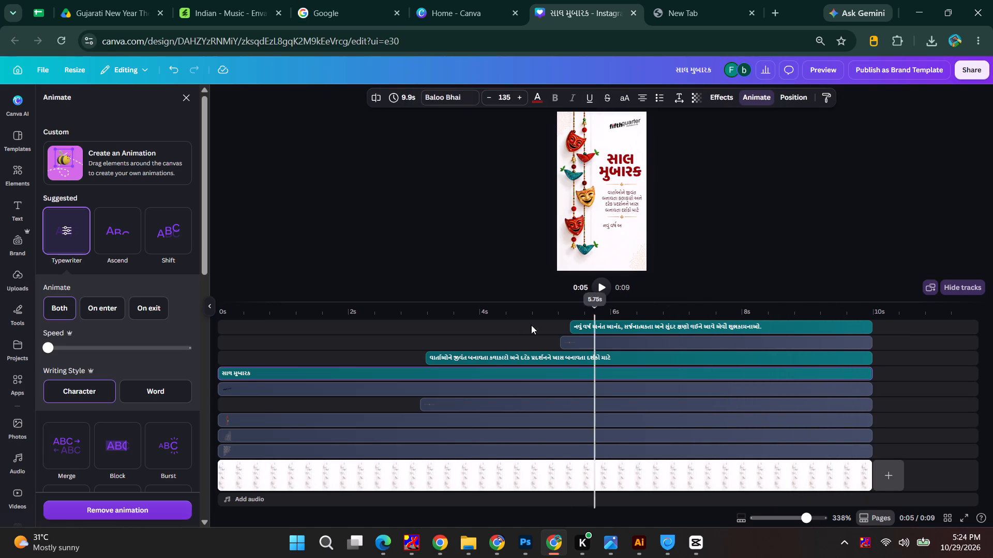
drag(531, 325, 187, 335)
Switch to the other Chrome window with Instagram open.
key(alt+Tab)
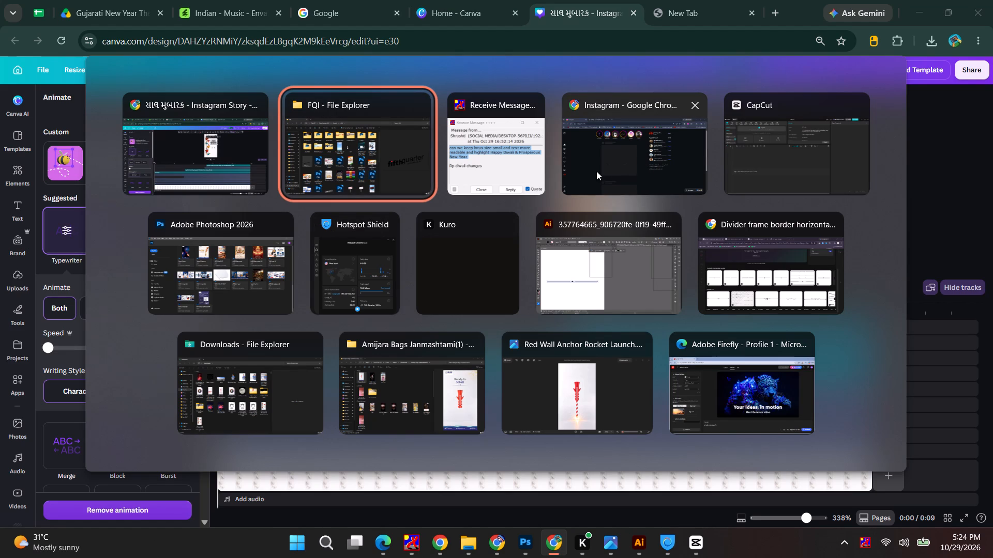
alt+click(613, 154)
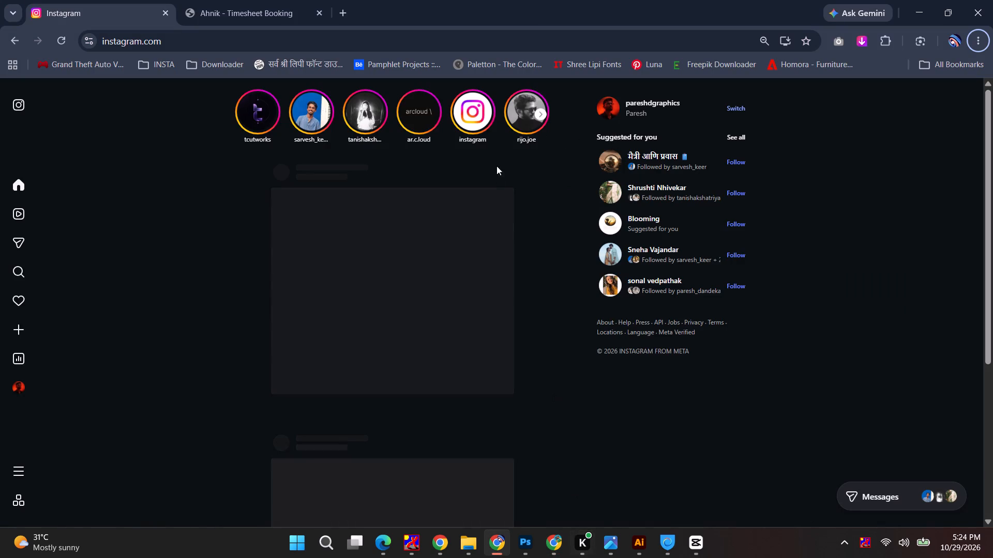